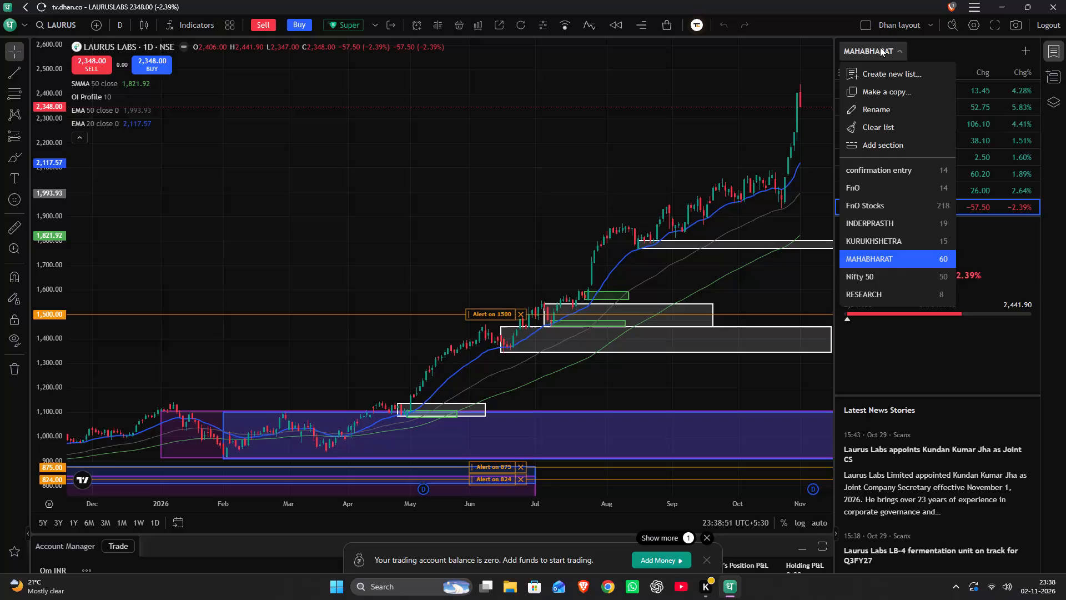
Switch the watchlist to Nifty 50 and open the Apollo Hospitals chart.
click(893, 273)
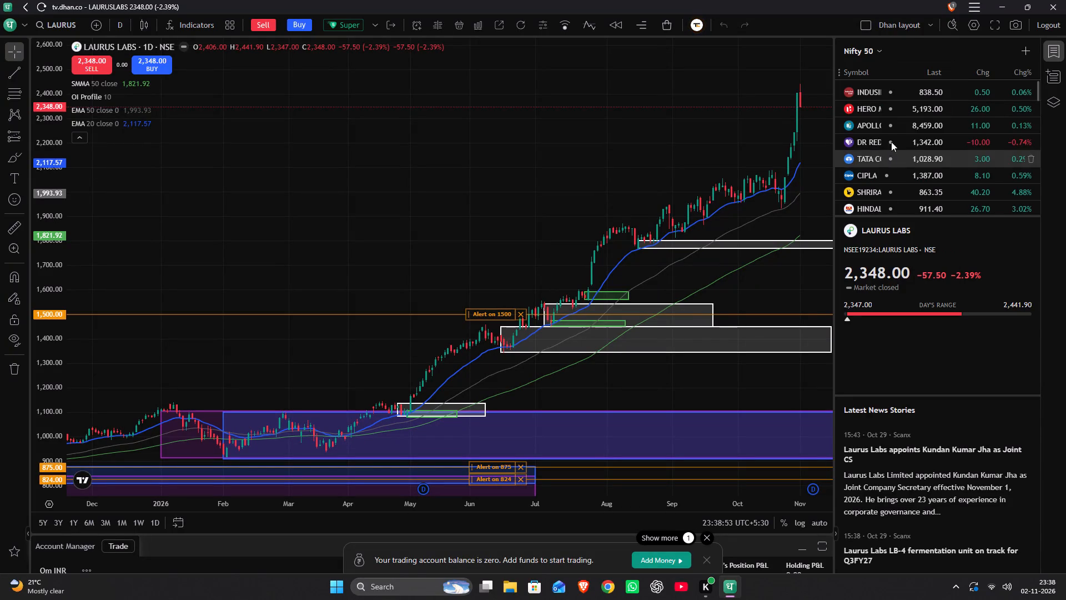
click(892, 121)
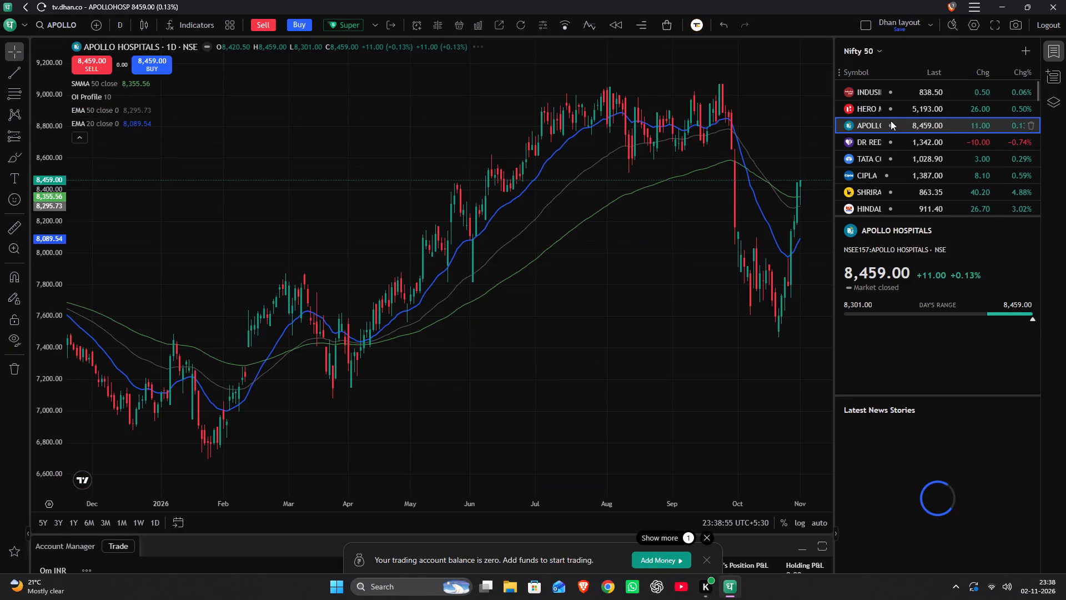
Change the Apollo Hospitals chart interval to 1 month.
drag(677, 269, 520, 249)
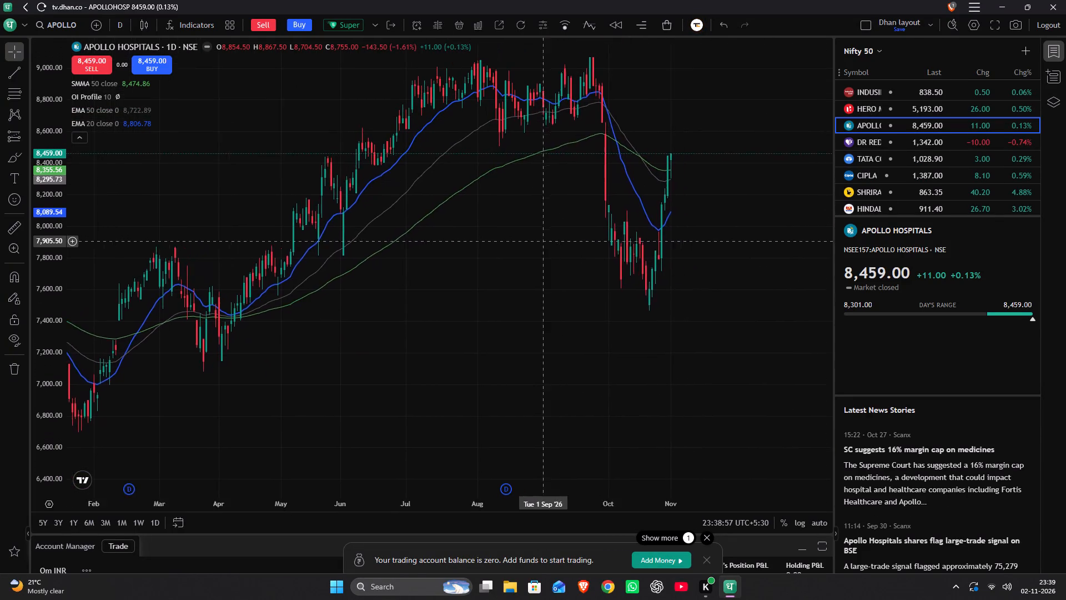
drag(520, 249, 491, 257)
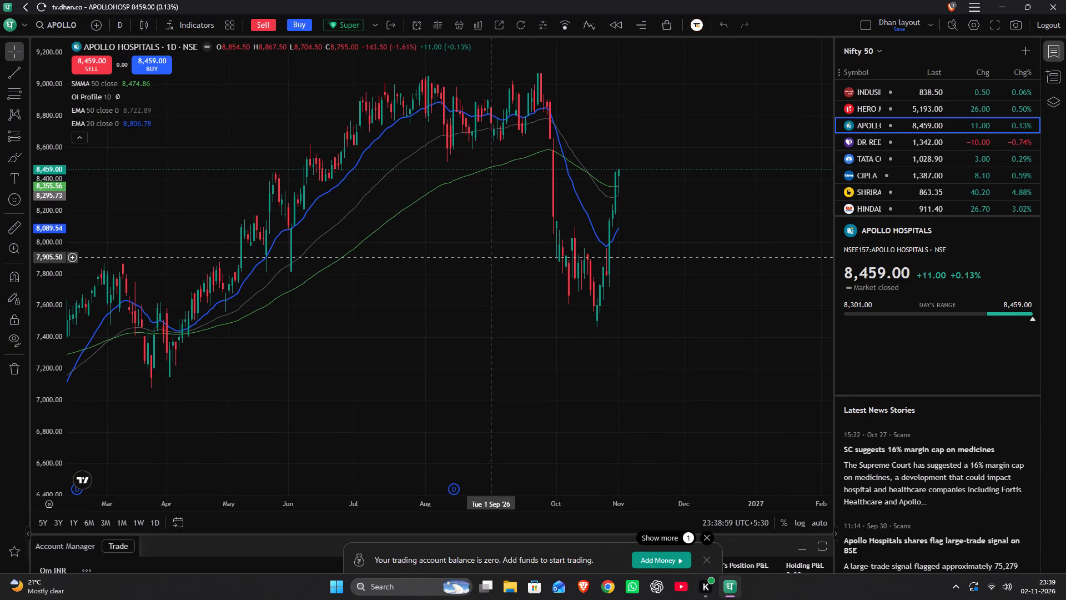
drag(365, 348, 587, 308)
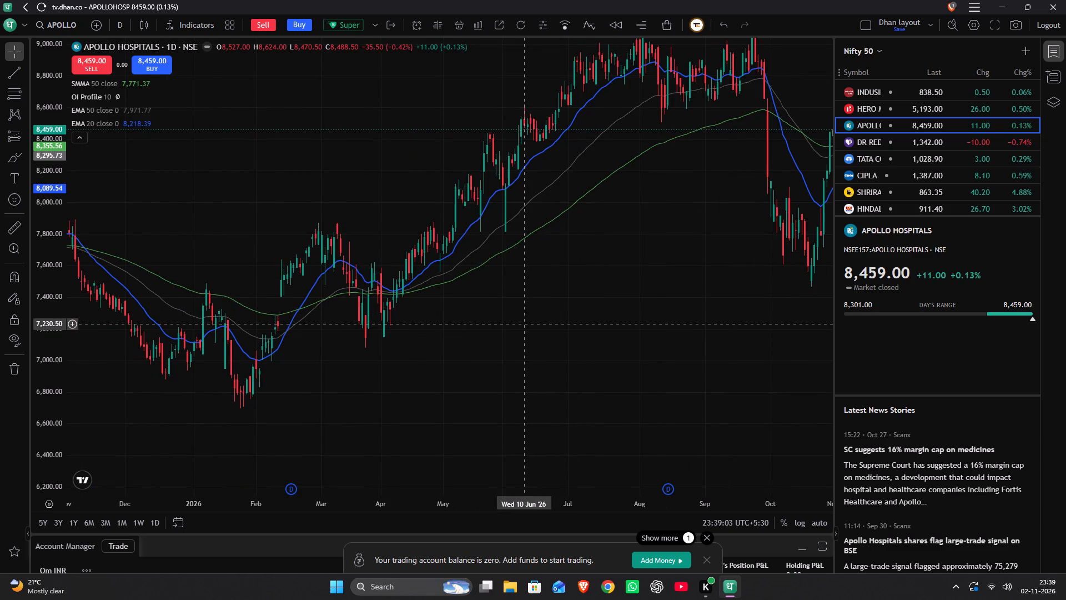
key(1)
key(m)
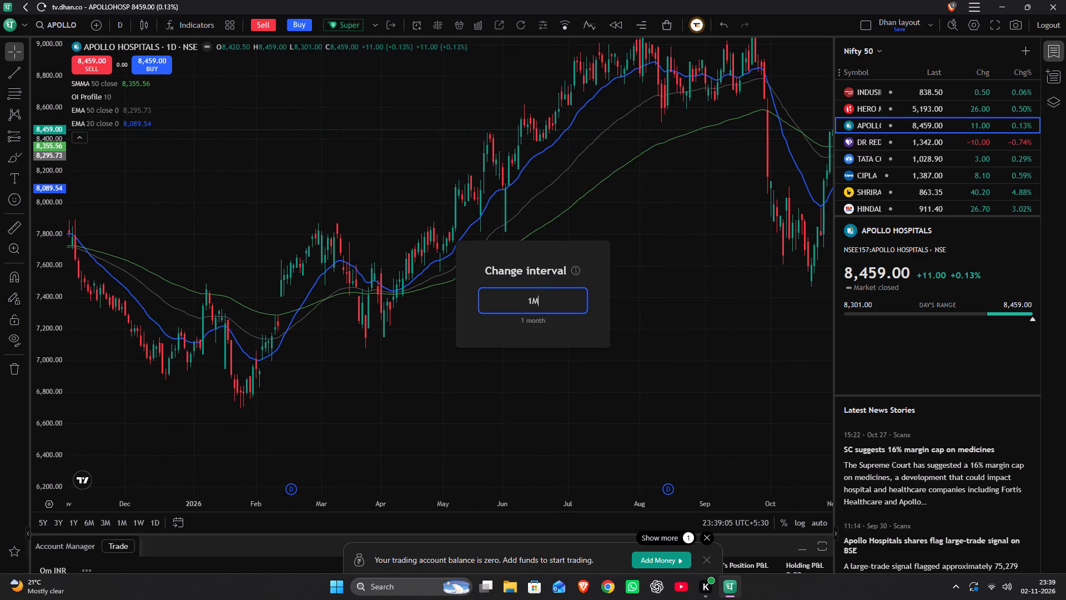
key(Return)
Draw a rectangle around the January 2026 swing low, spanning about 6,695 to 7,057 and extending to April 2030.
drag(556, 300, 261, 268)
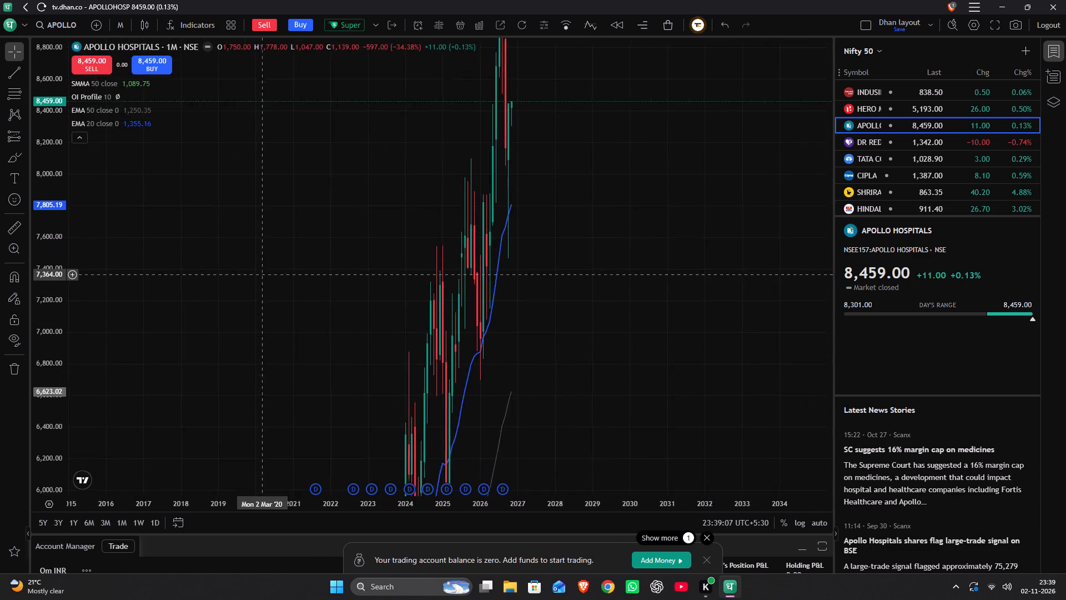
drag(261, 268, 230, 214)
scroll(48, 238, down, 17)
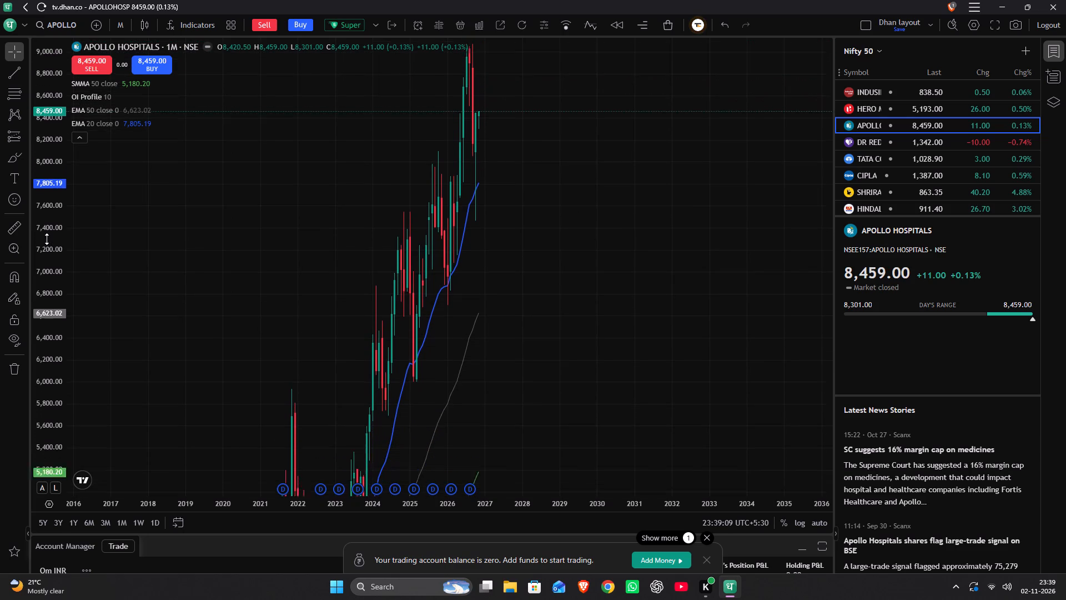
scroll(47, 239, down, 6)
scroll(131, 246, up, 7)
drag(131, 246, 489, 288)
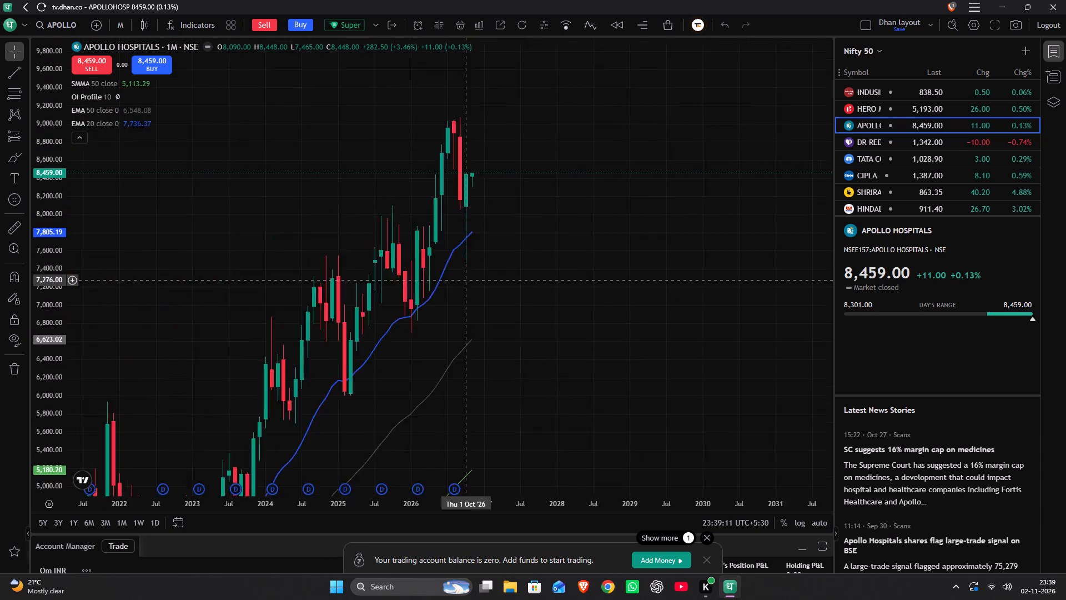
drag(489, 288, 535, 300)
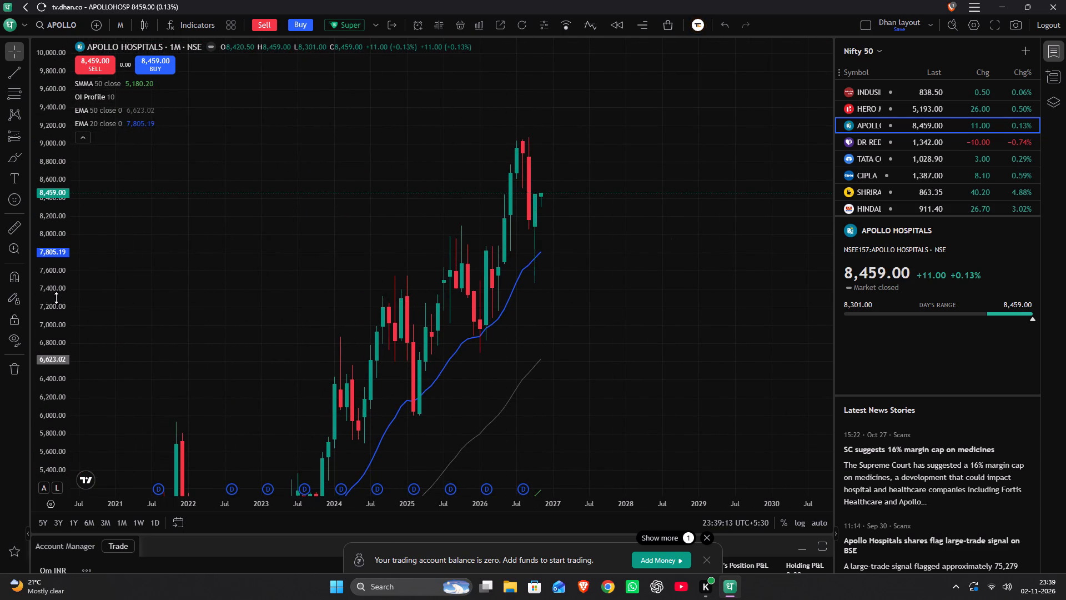
scroll(56, 298, up, 12)
scroll(300, 273, up, 4)
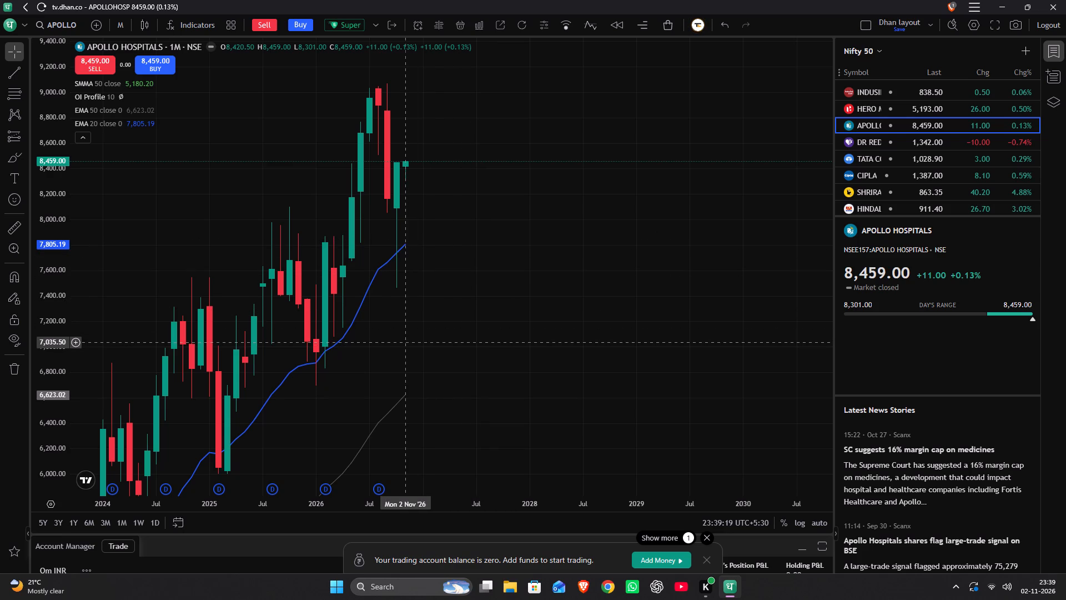
key(alt+shift+r)
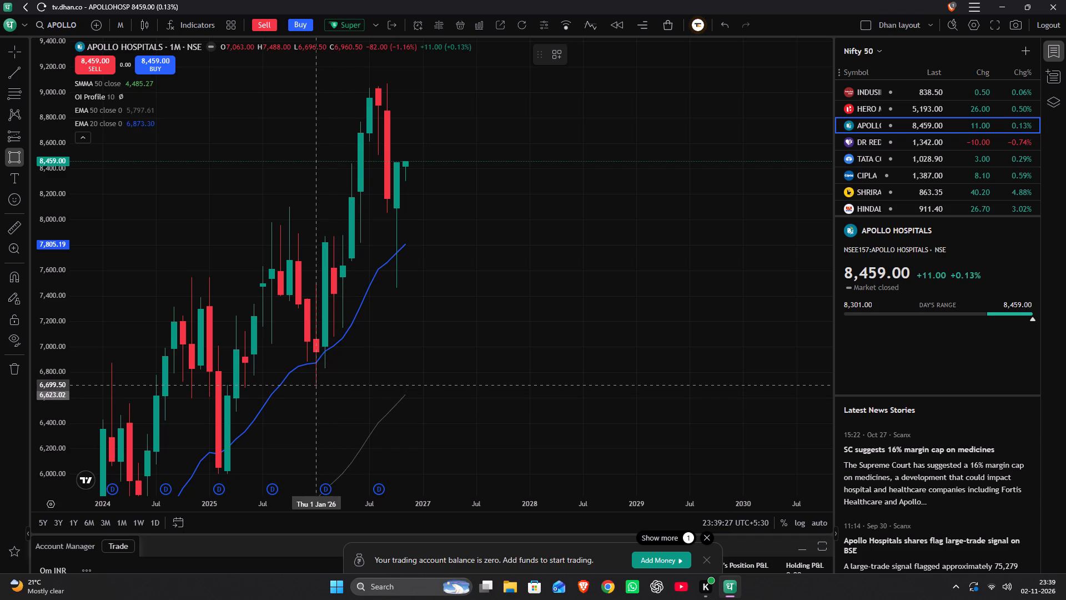
drag(318, 386, 767, 351)
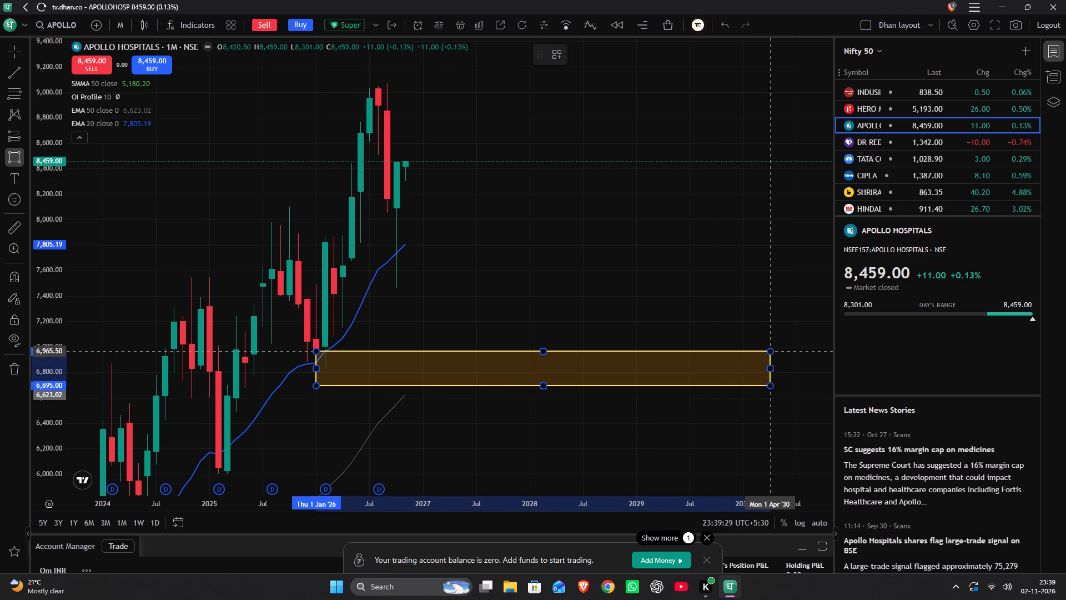
drag(767, 351, 774, 338)
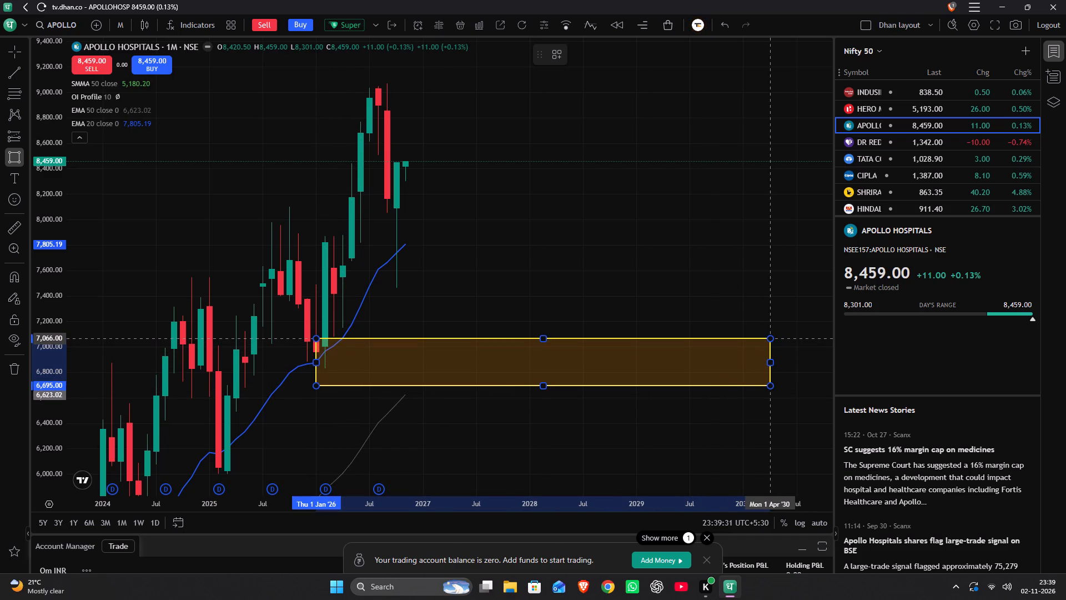
drag(774, 338, 774, 340)
click(773, 341)
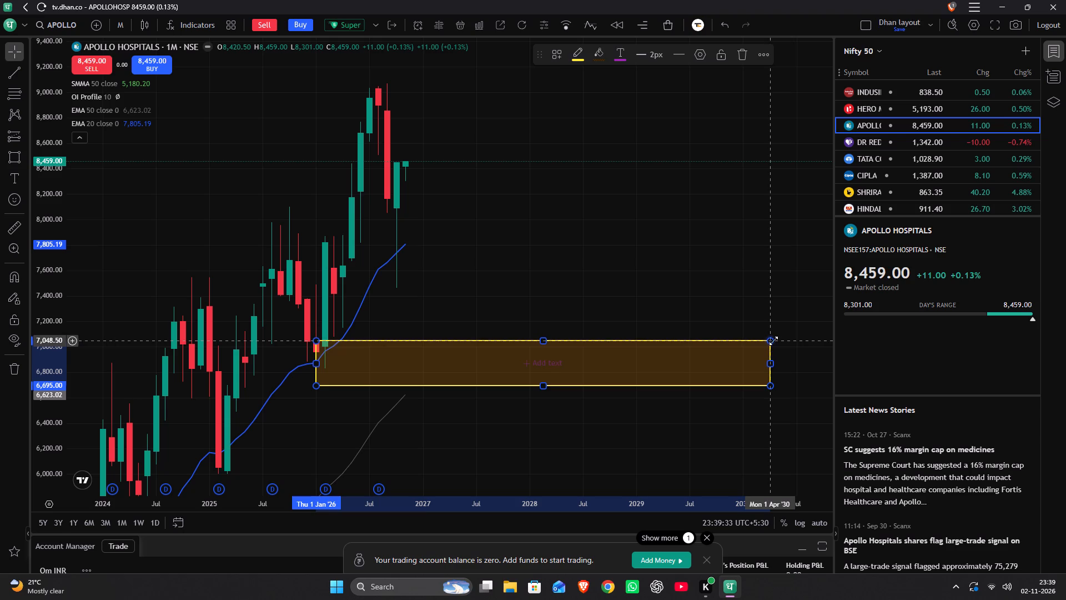
click(702, 311)
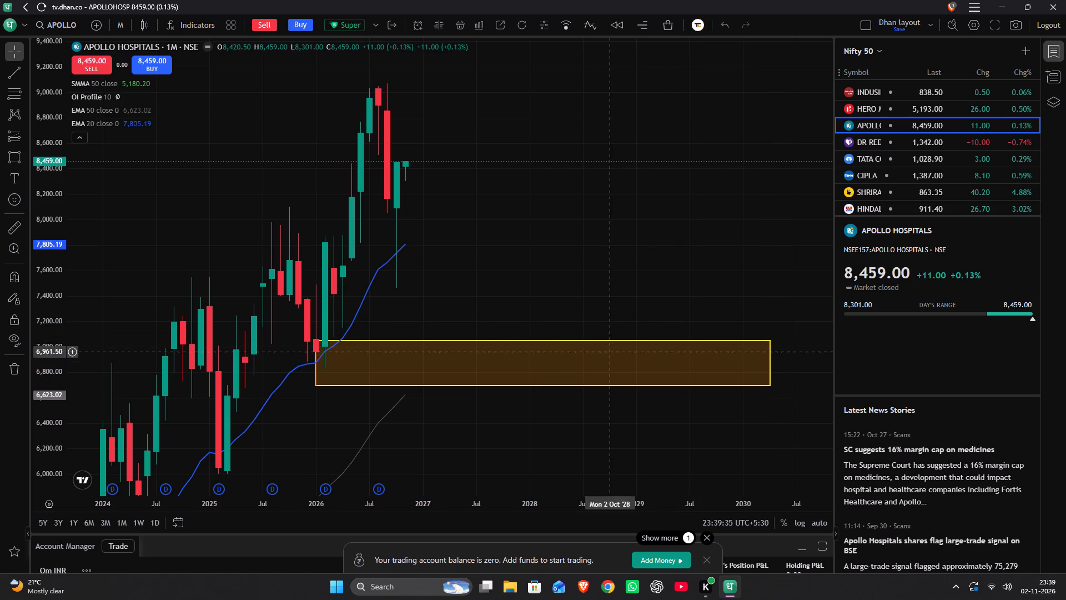
click(545, 340)
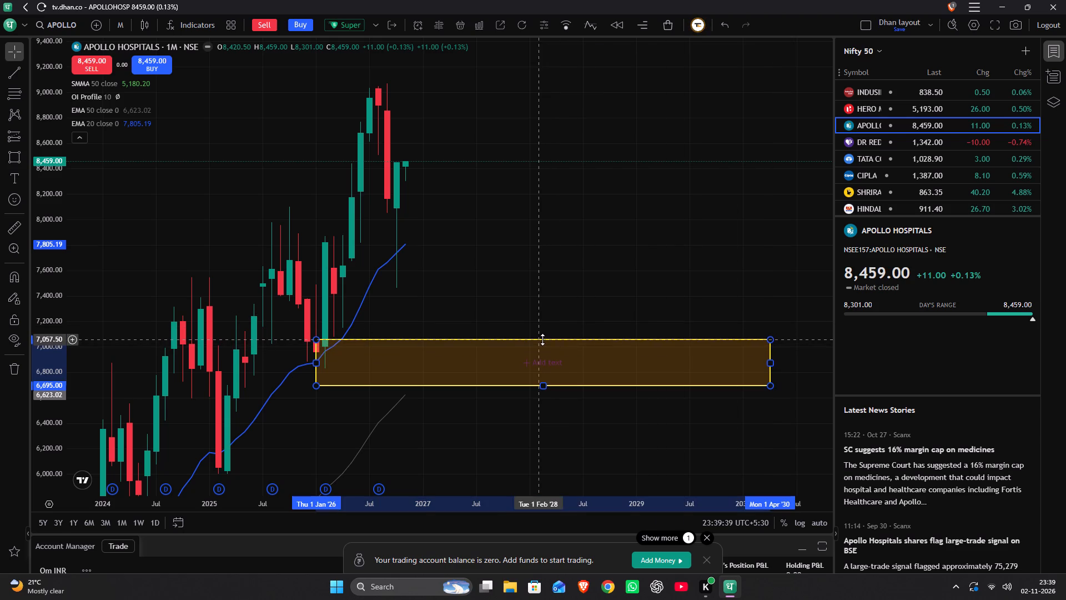
click(544, 314)
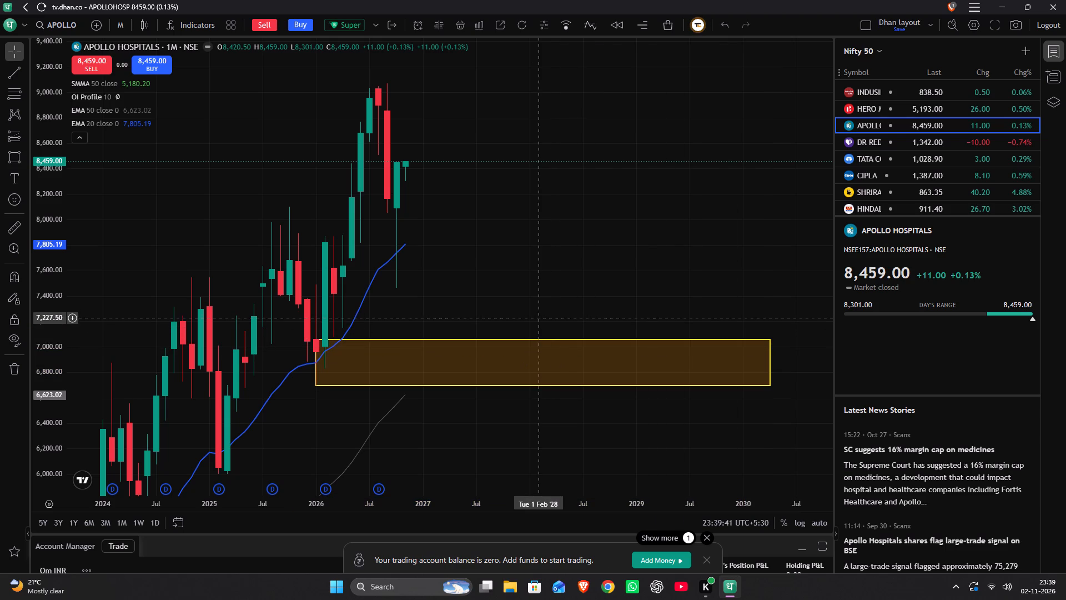
Apply the MONTHLY DEMAND ZONE template to the rectangle at the January 2026 low.
double_click(464, 342)
double_click(466, 339)
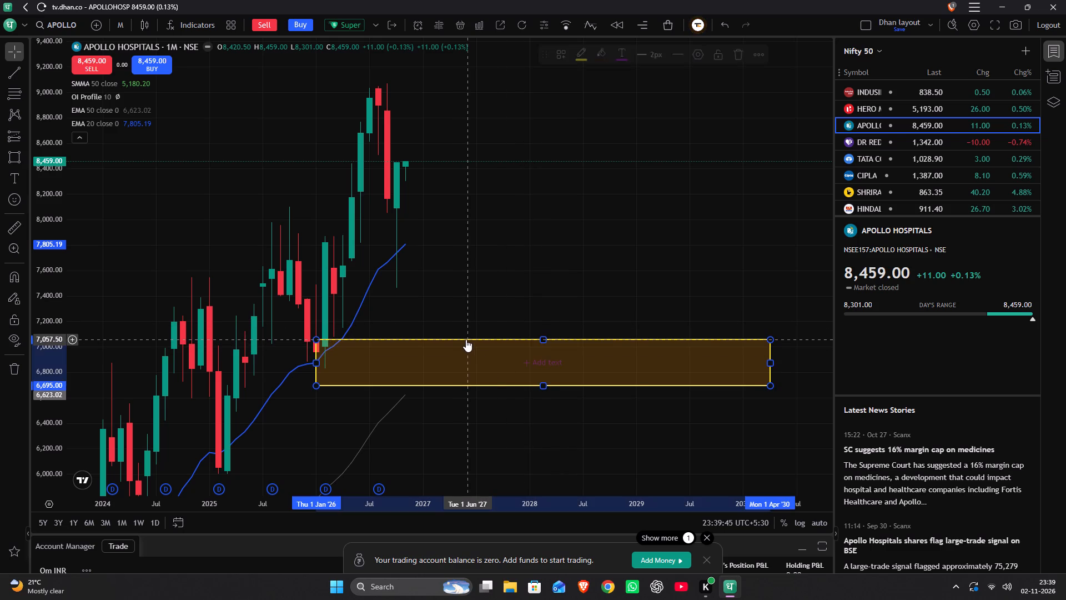
click(464, 392)
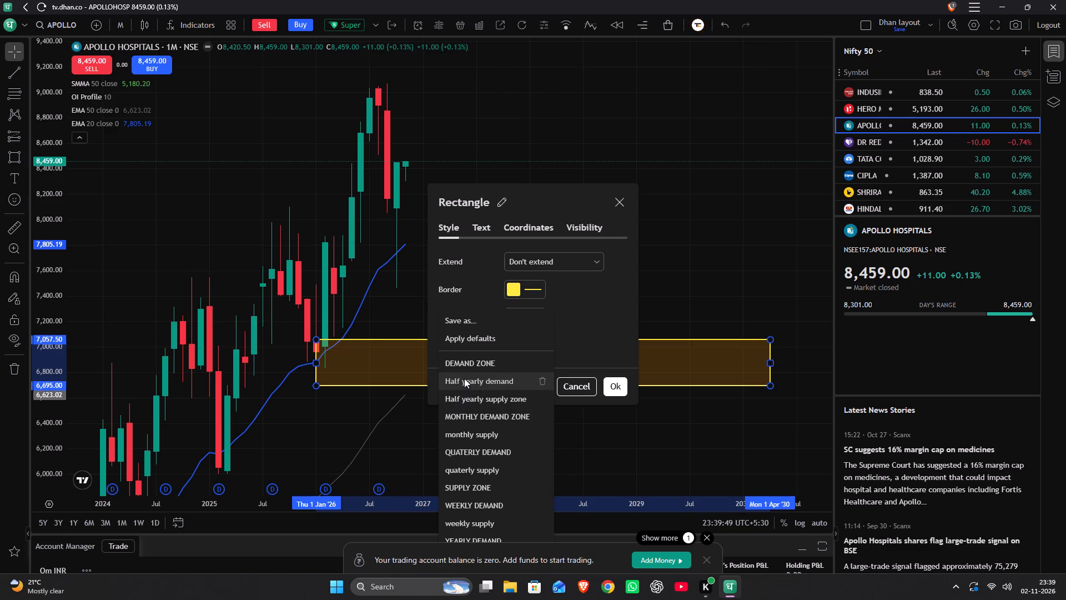
click(457, 419)
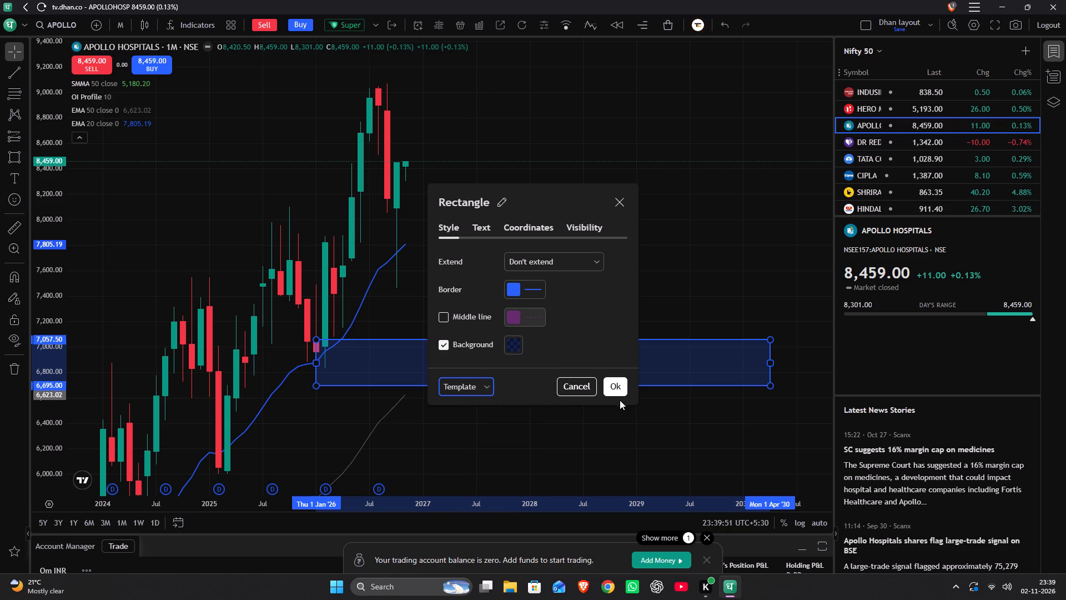
click(617, 394)
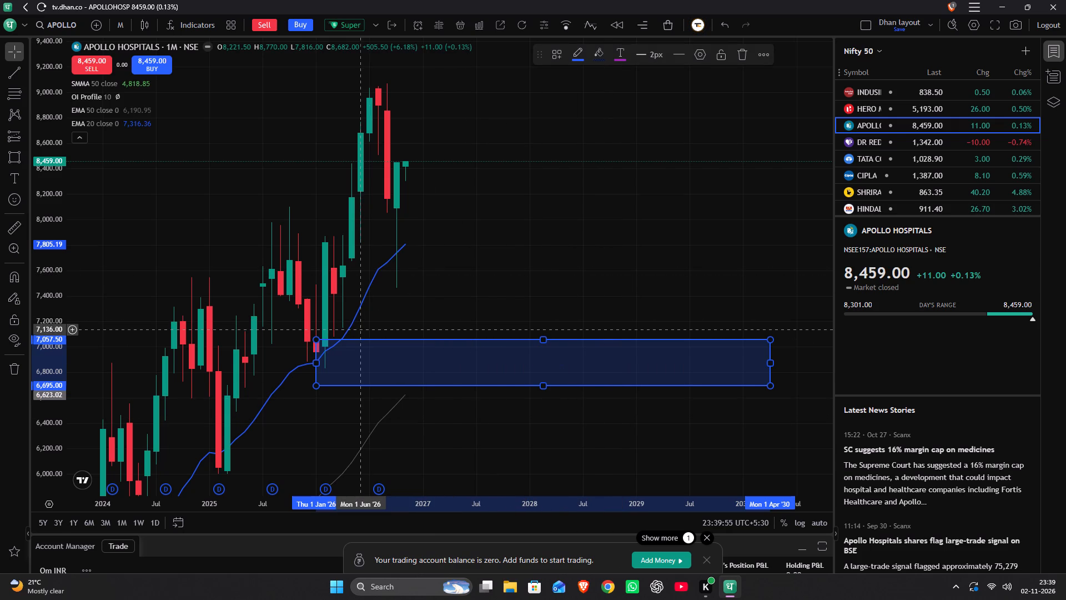
Draw a rectangle at the August 2026 swing high, spanning about 8,886 to 9,074 and extending to February 2030.
key(alt+shift+r)
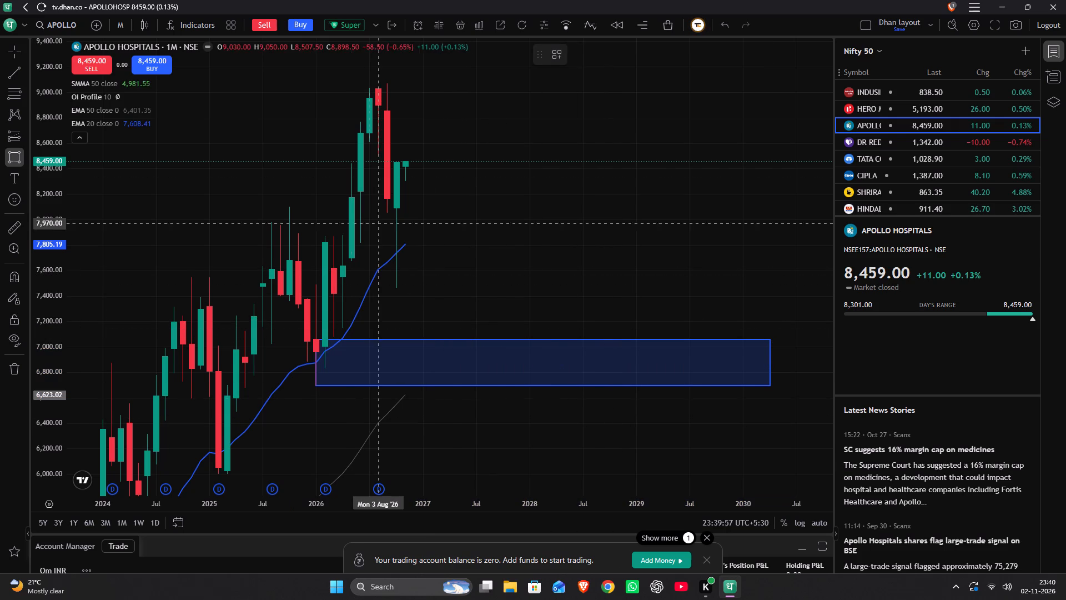
drag(379, 107, 752, 84)
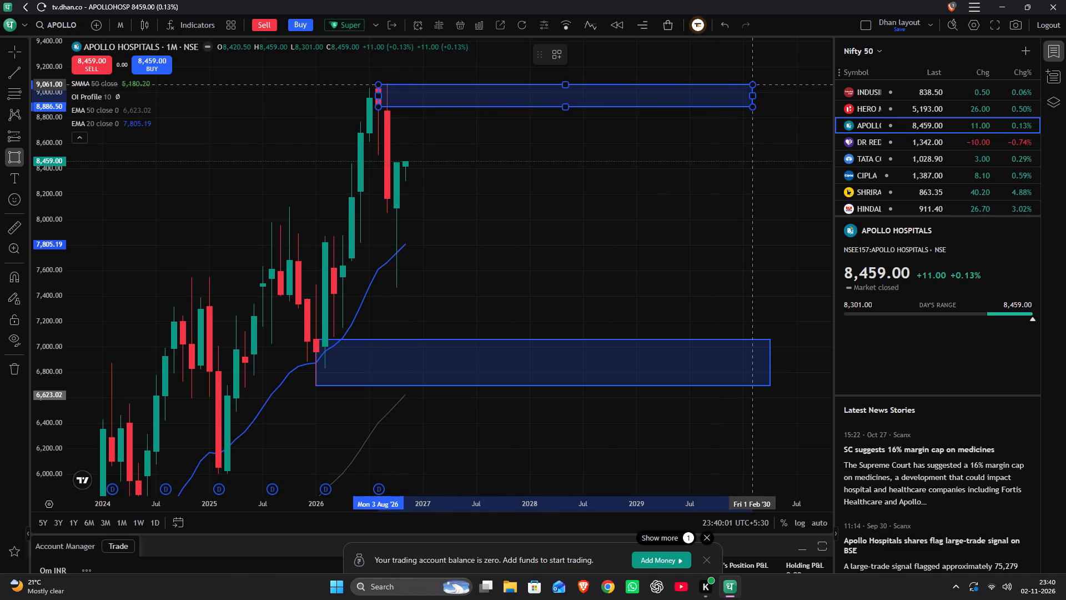
drag(752, 84, 753, 83)
click(753, 83)
Apply the monthly supply template to the rectangle at the August 2026 high.
double_click(721, 91)
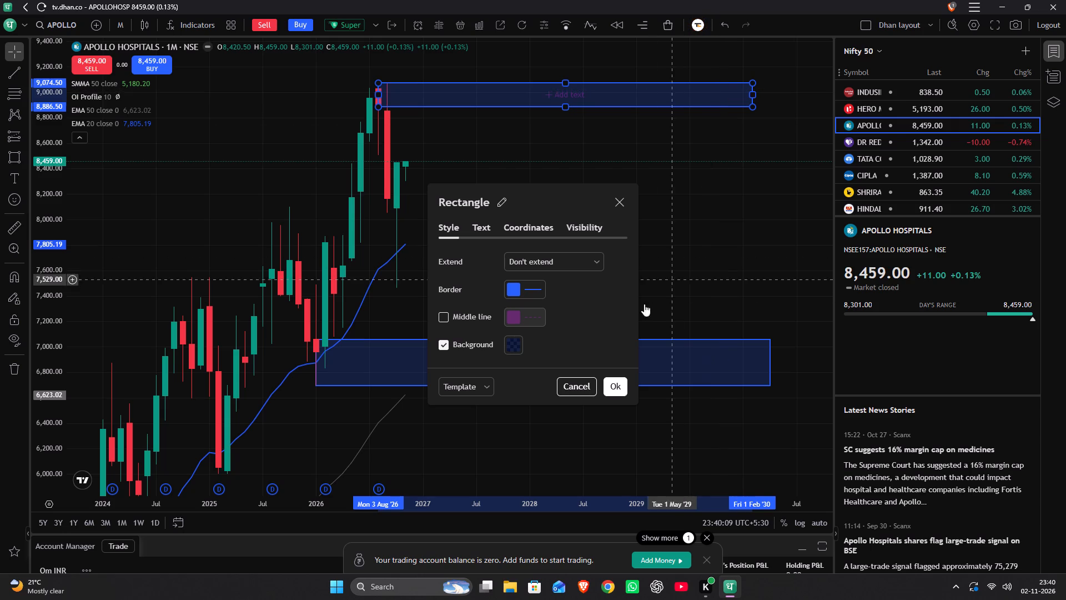
click(465, 384)
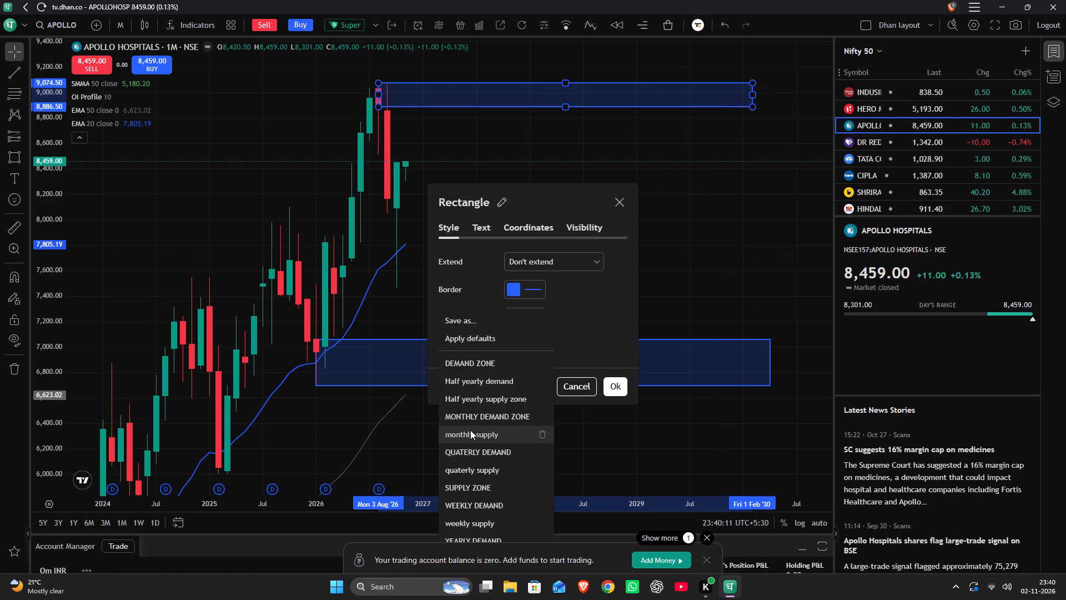
click(470, 430)
click(620, 391)
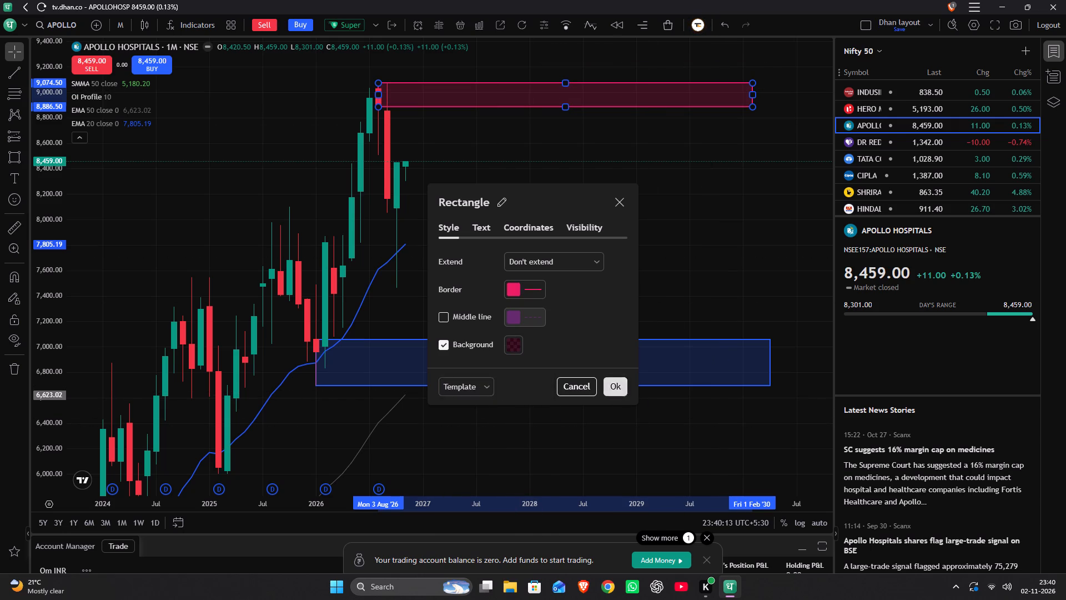
Add two horizontal lines, at about 7,638 between the zones and about 7,070 near the demand zone's upper edge.
drag(564, 272, 565, 318)
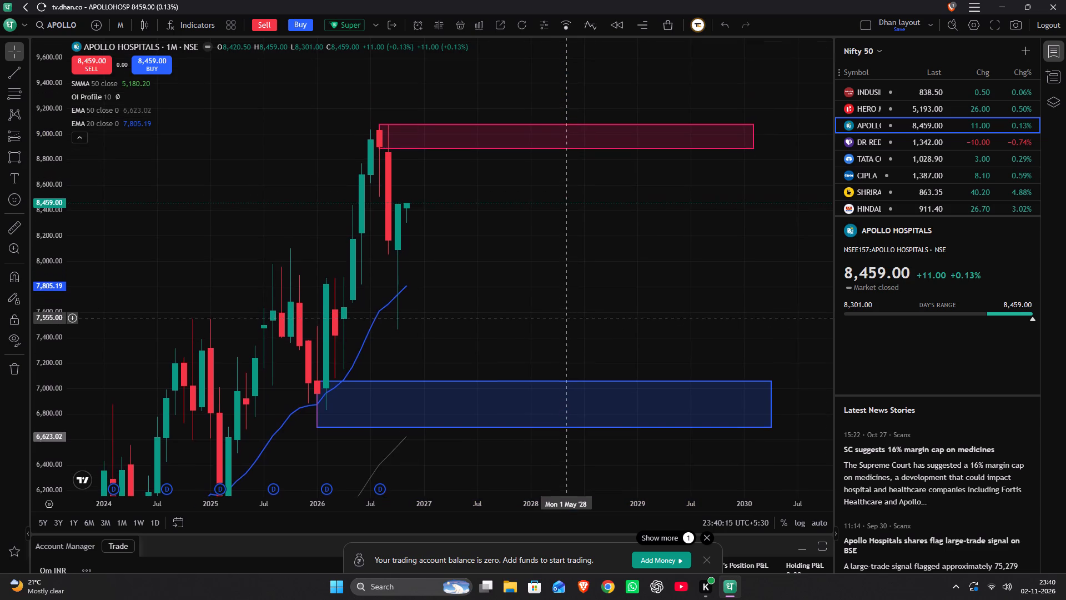
drag(565, 318, 580, 310)
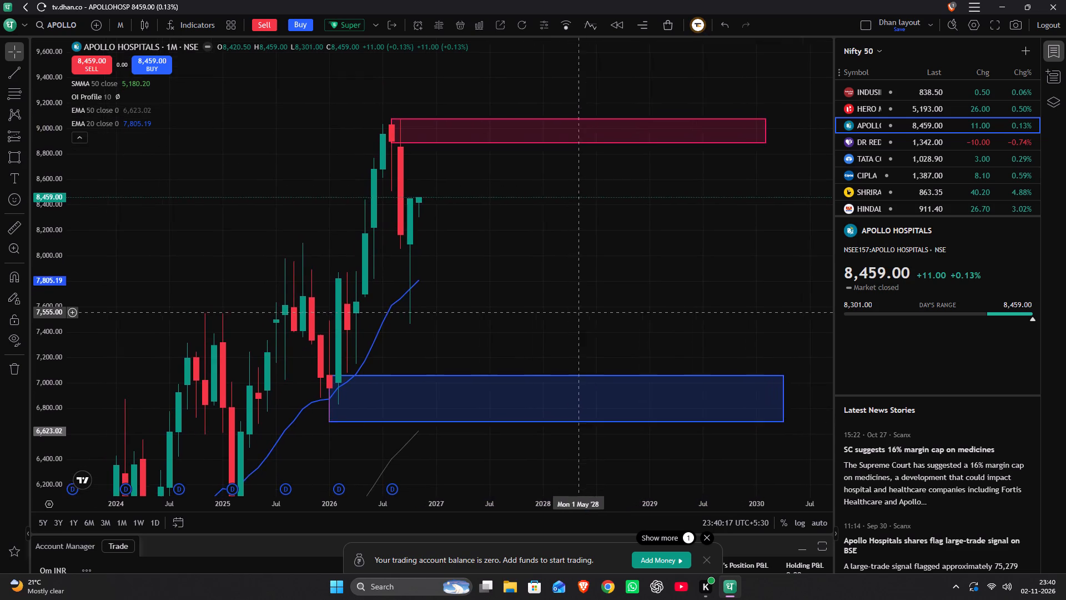
drag(580, 310, 592, 297)
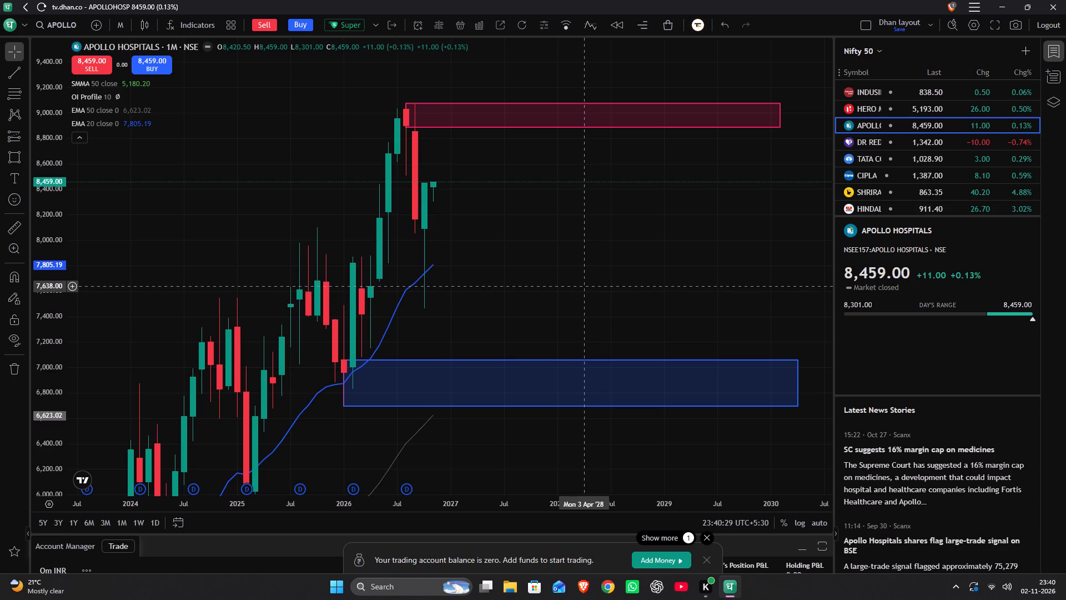
key(alt+h)
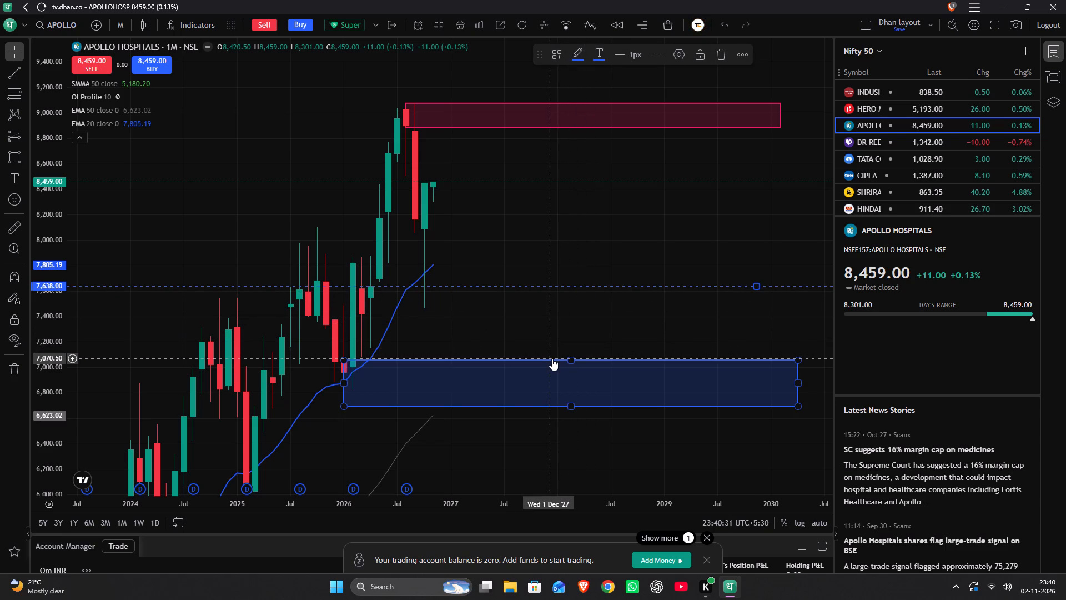
key(alt+h)
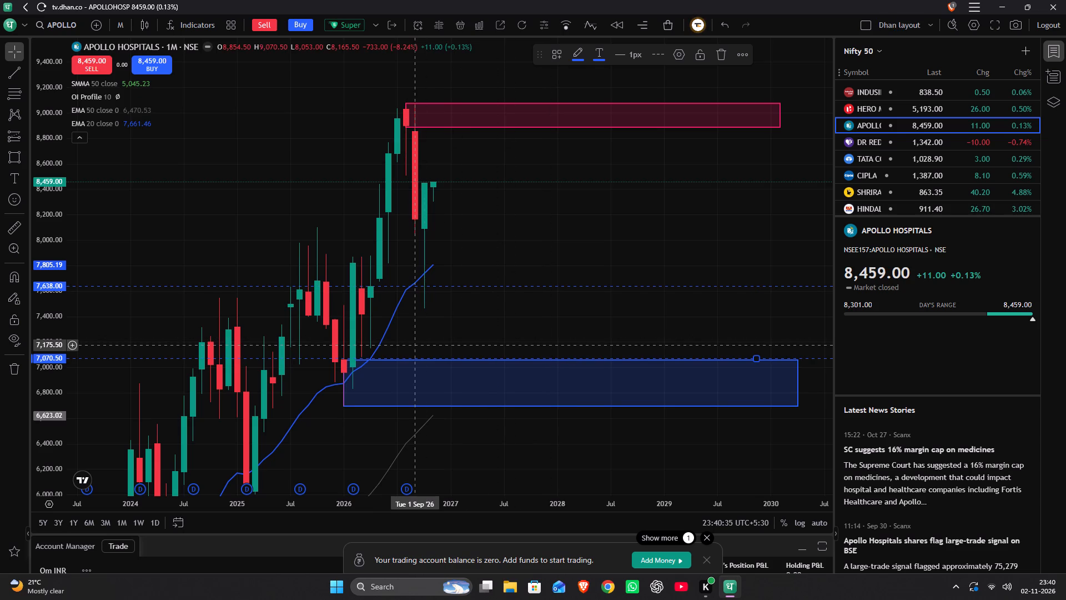
Add a vertical line at the 1 September 2026 candle.
key(alt+v)
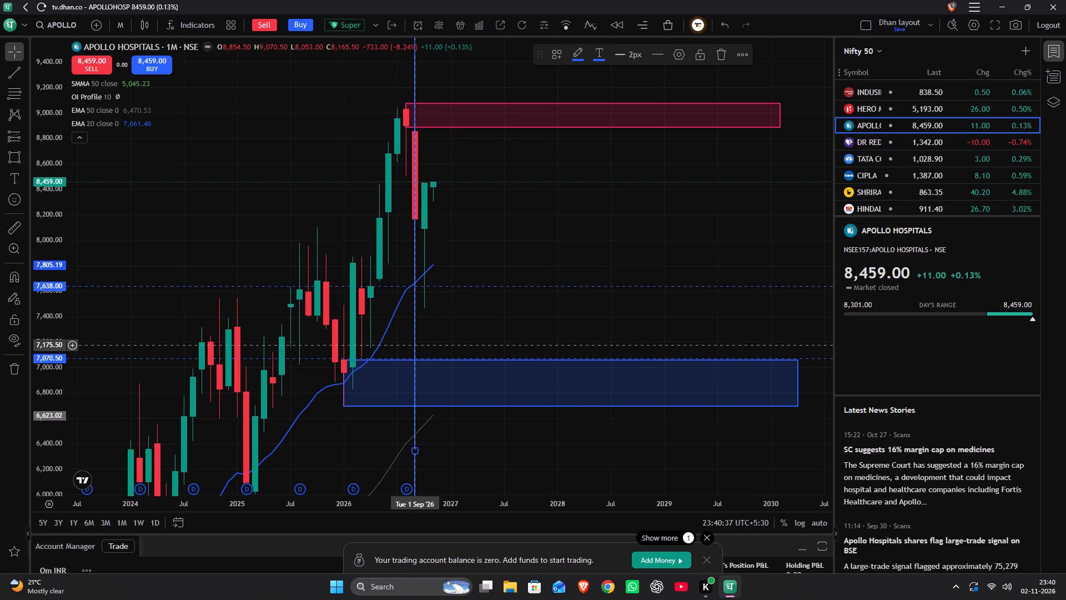
drag(474, 339, 474, 335)
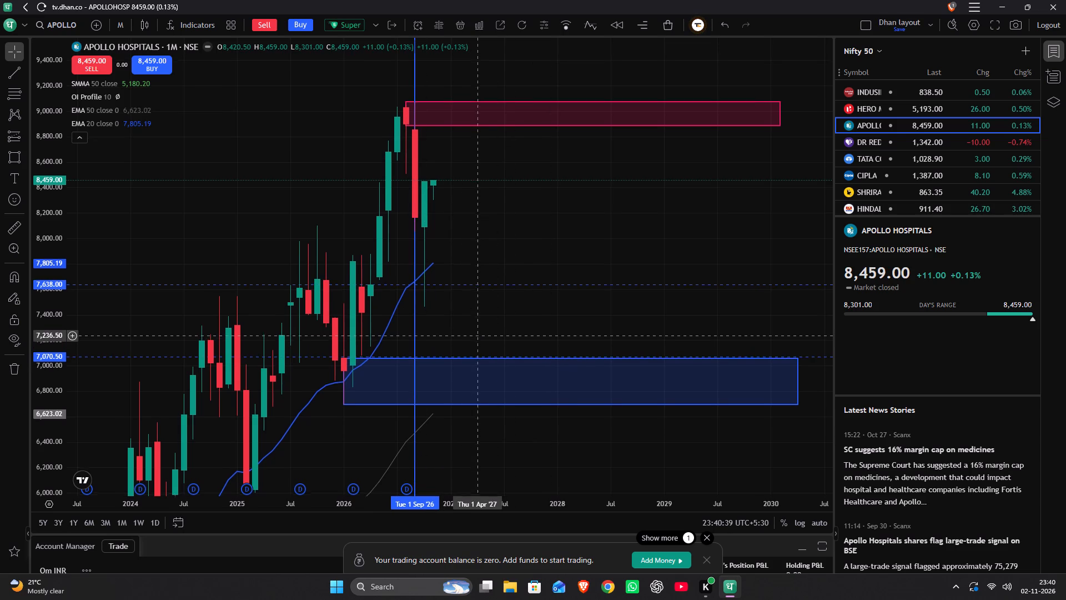
drag(474, 335, 479, 324)
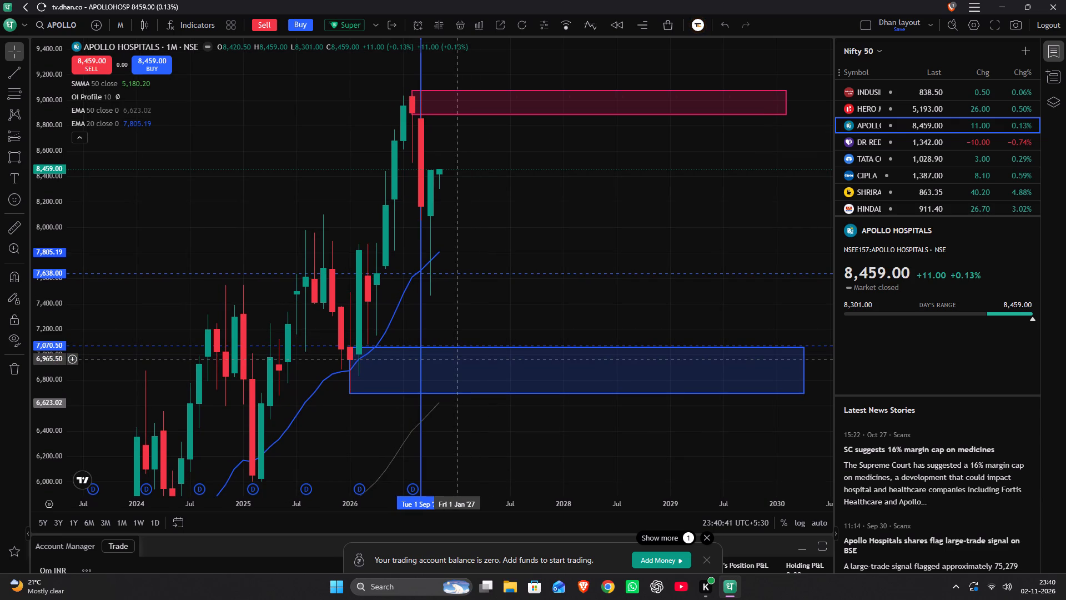
Switch the Apollo Hospitals chart to the one-day timeframe.
key(1)
key(d)
key(Return)
Examine the daily candles from September to November 2026 between the supply and demand zones.
scroll(459, 357, down, 1)
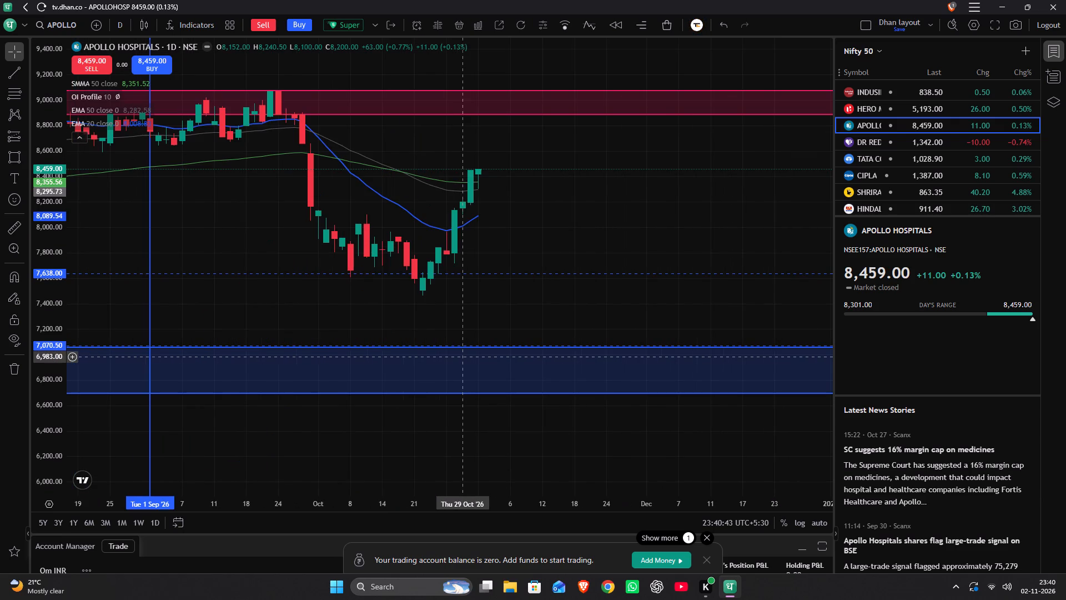
drag(263, 216, 324, 225)
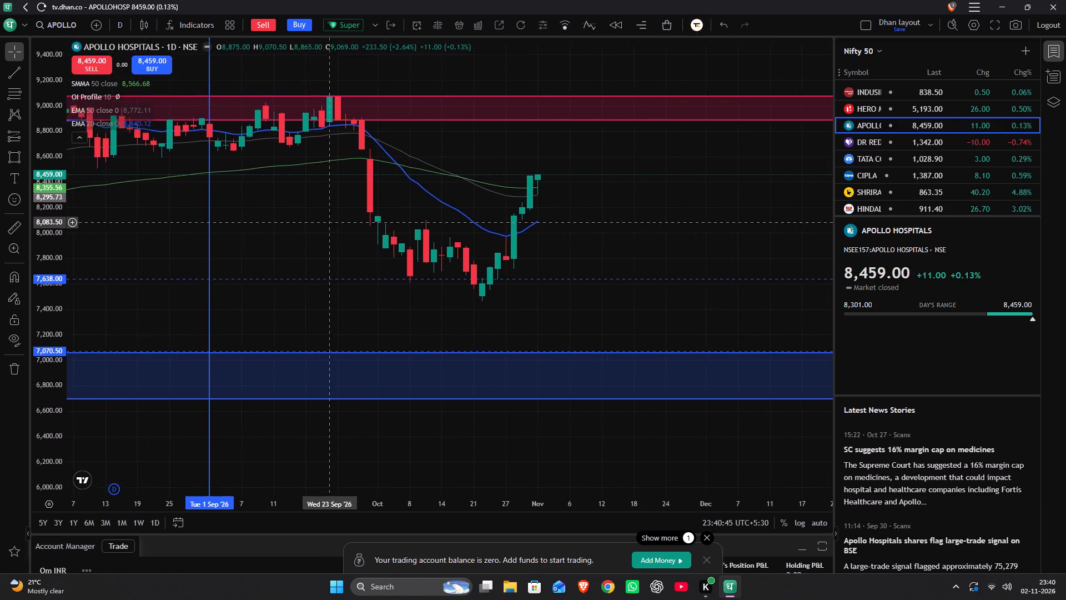
drag(324, 225, 281, 241)
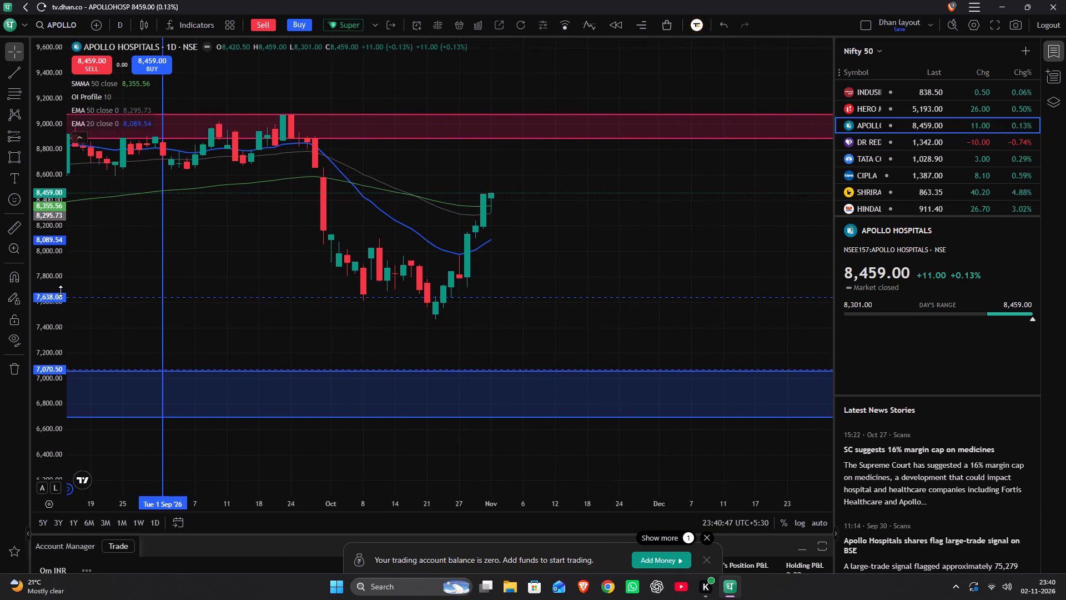
scroll(29, 291, up, 8)
scroll(28, 291, down, 3)
scroll(49, 269, up, 11)
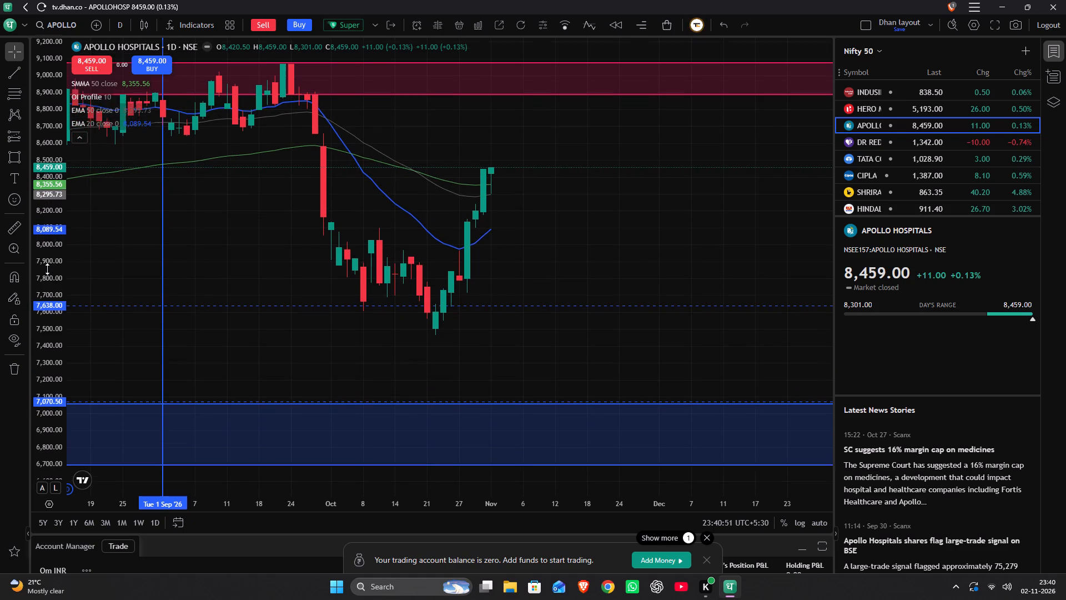
scroll(47, 269, up, 2)
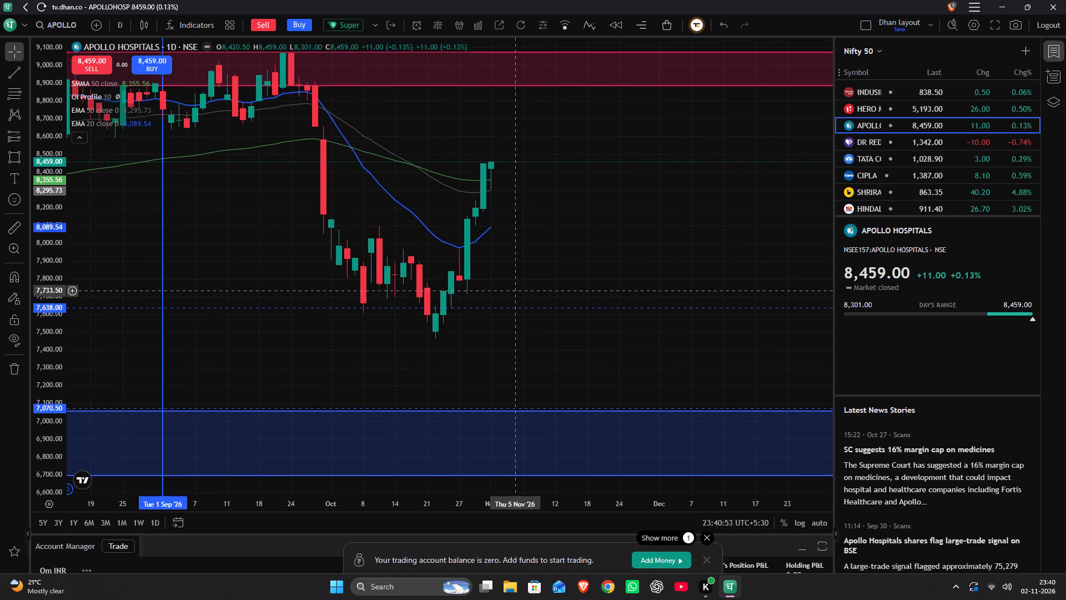
drag(473, 212, 509, 382)
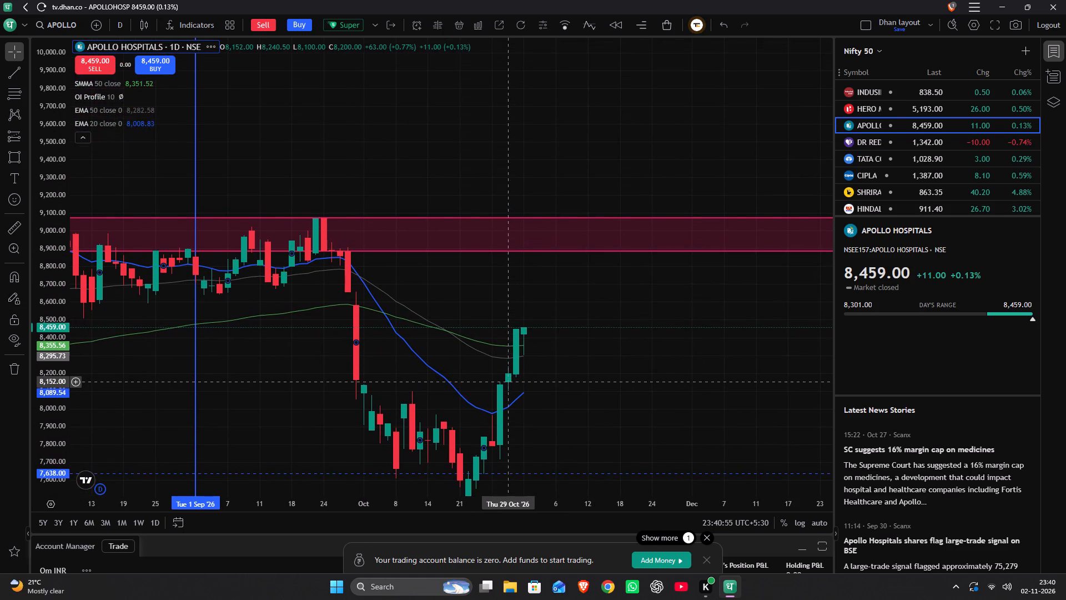
drag(509, 382, 488, 292)
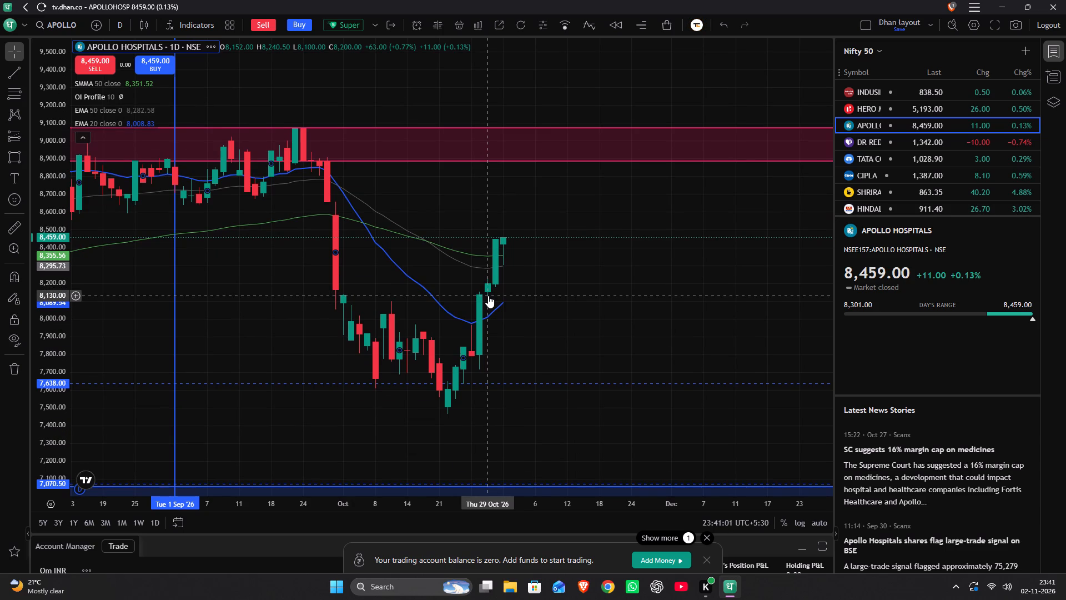
drag(432, 346, 437, 307)
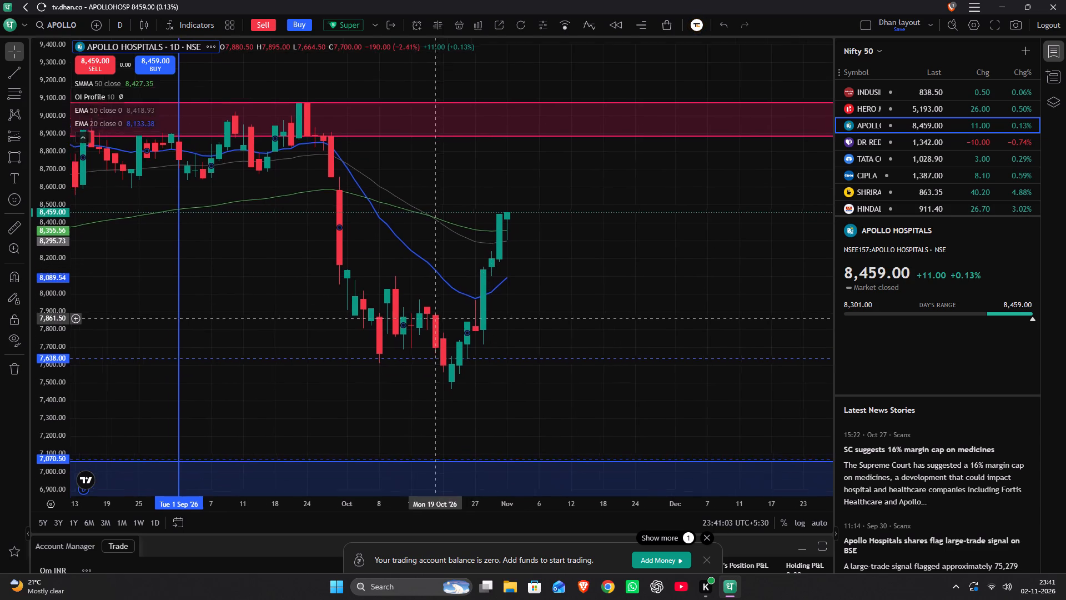
drag(437, 307, 444, 291)
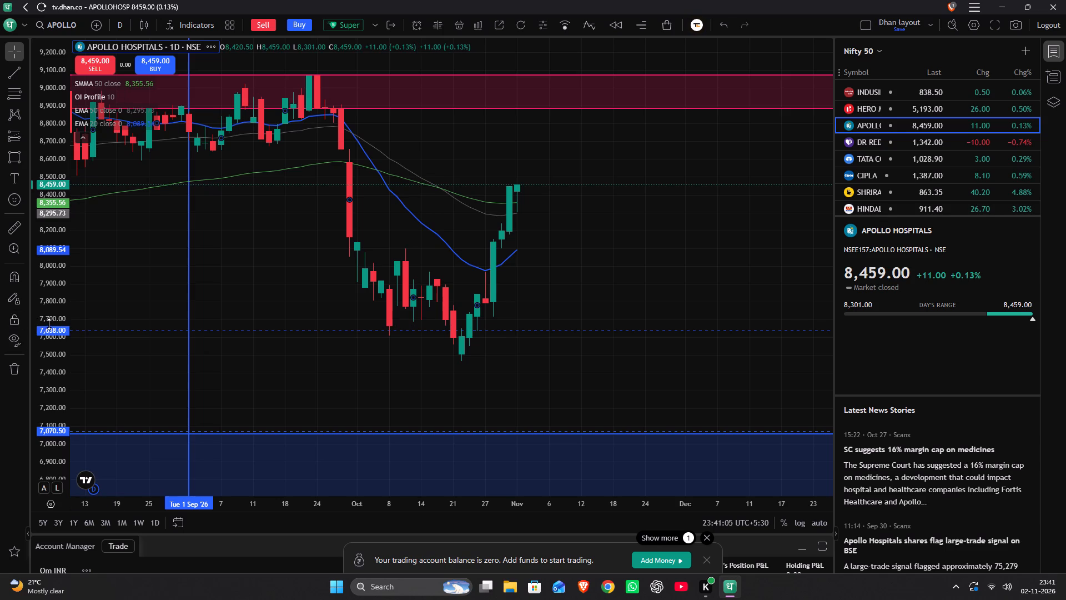
scroll(48, 323, up, 4)
scroll(283, 357, up, 2)
drag(249, 362, 344, 337)
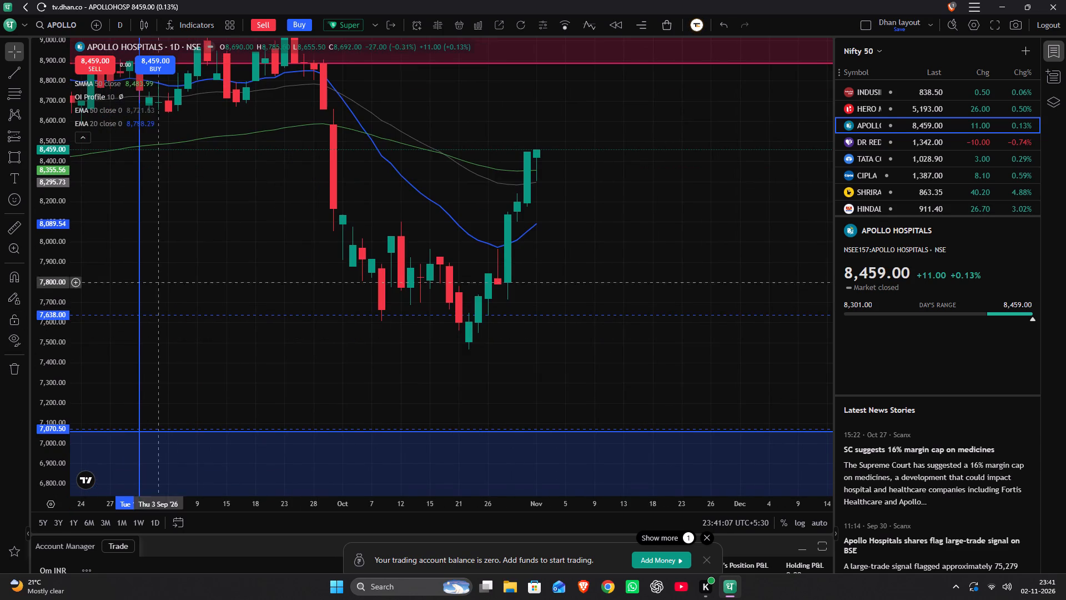
Place a long position at the 30 October 2026 candle with entry about 7,607, stop about 7,419 and target about 8,825.
click(12, 137)
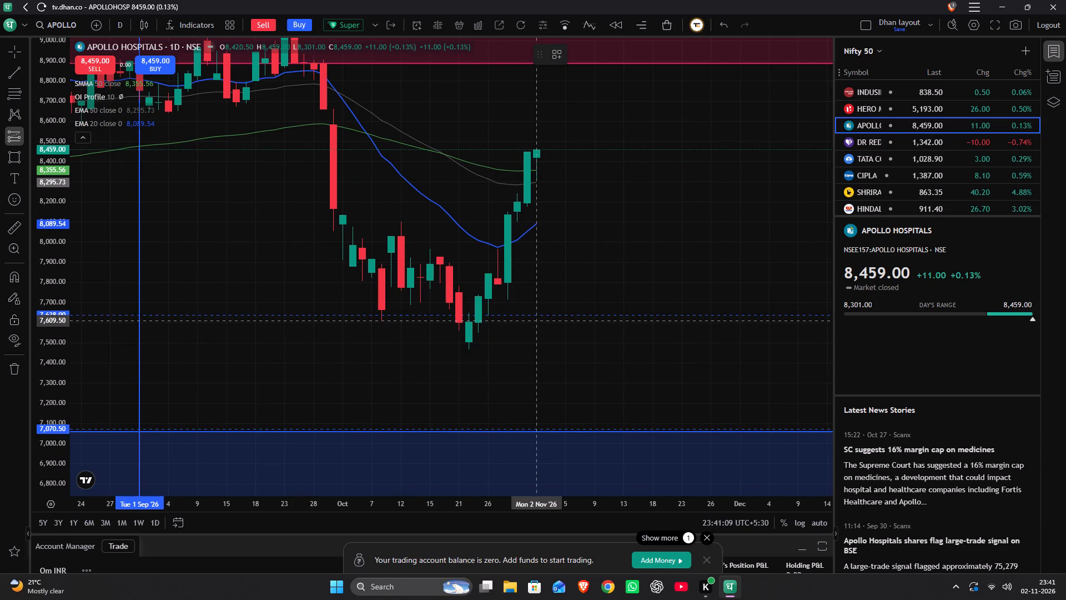
click(530, 321)
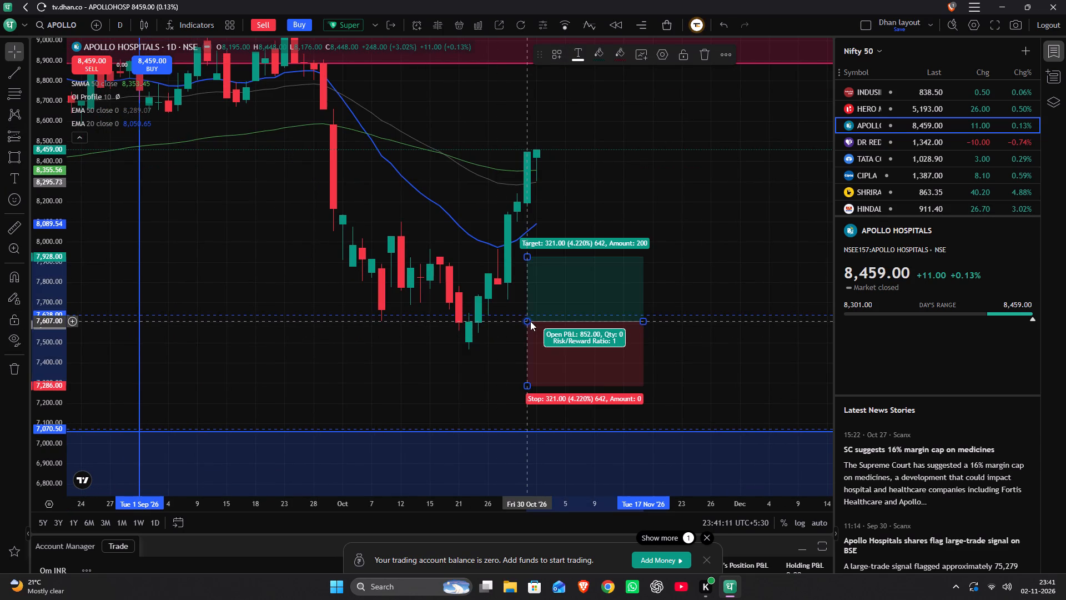
drag(527, 388, 527, 379)
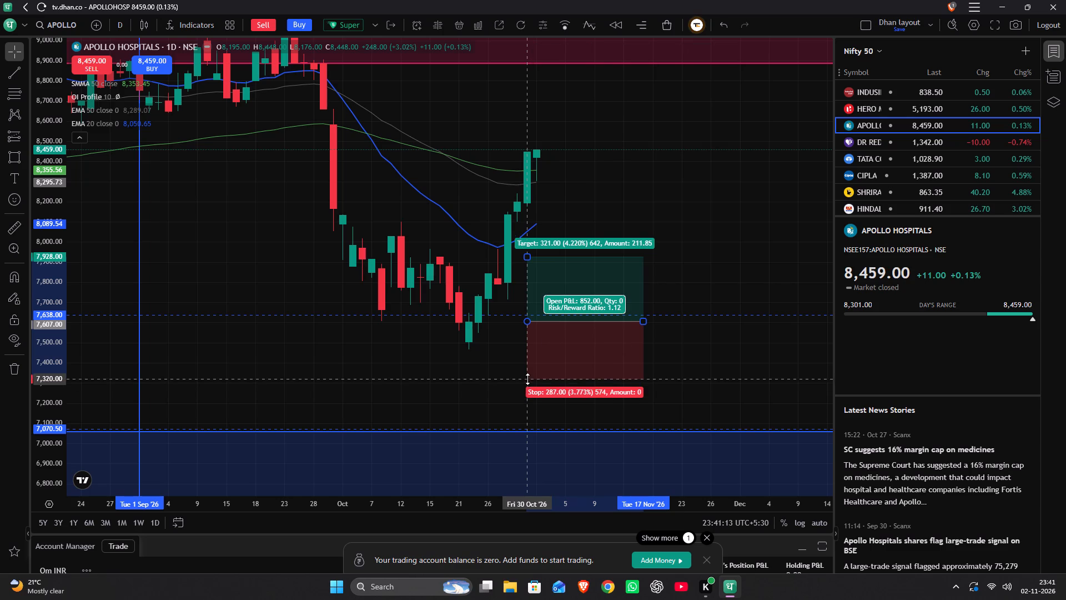
drag(527, 379, 529, 361)
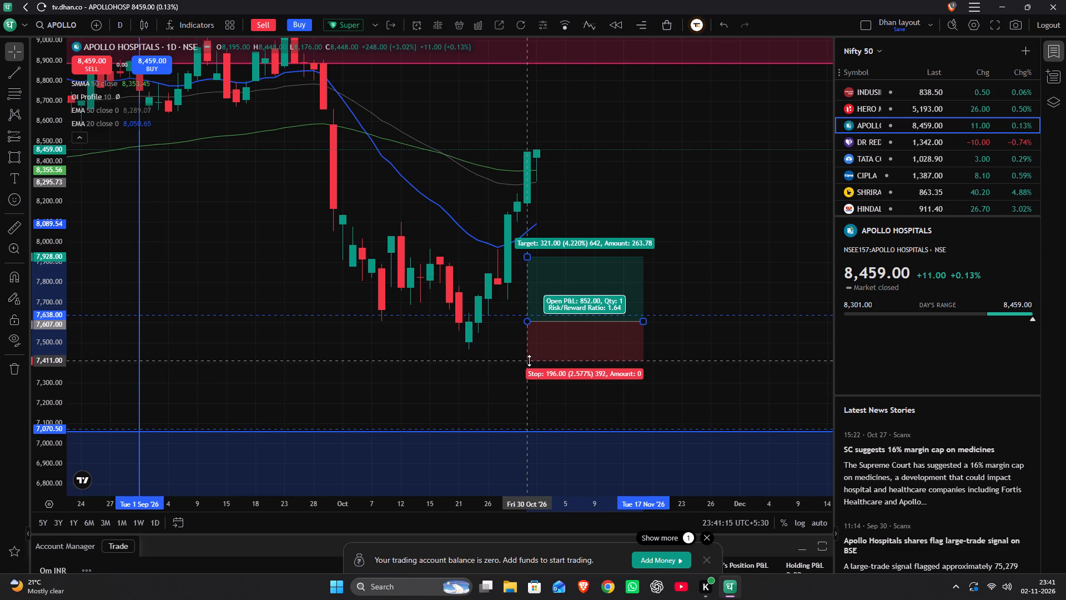
drag(529, 361, 529, 359)
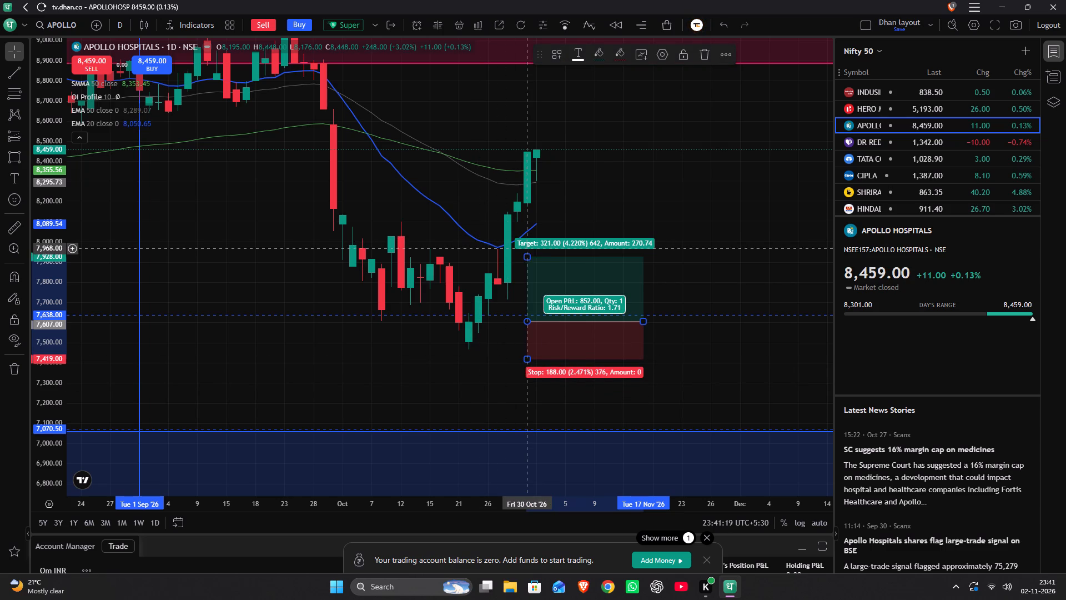
drag(527, 254, 573, 91)
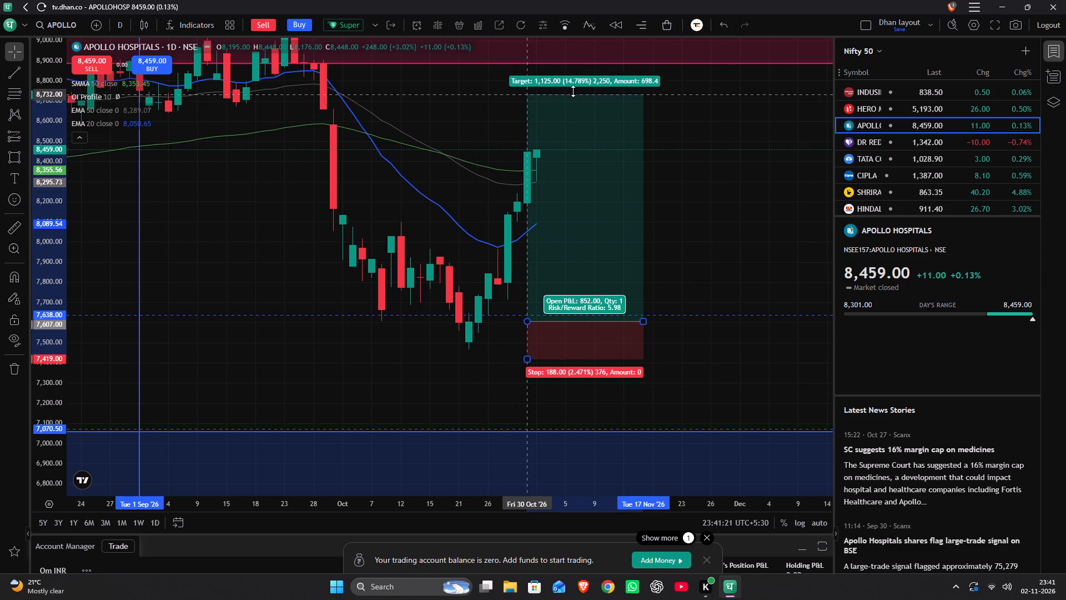
drag(573, 91, 577, 76)
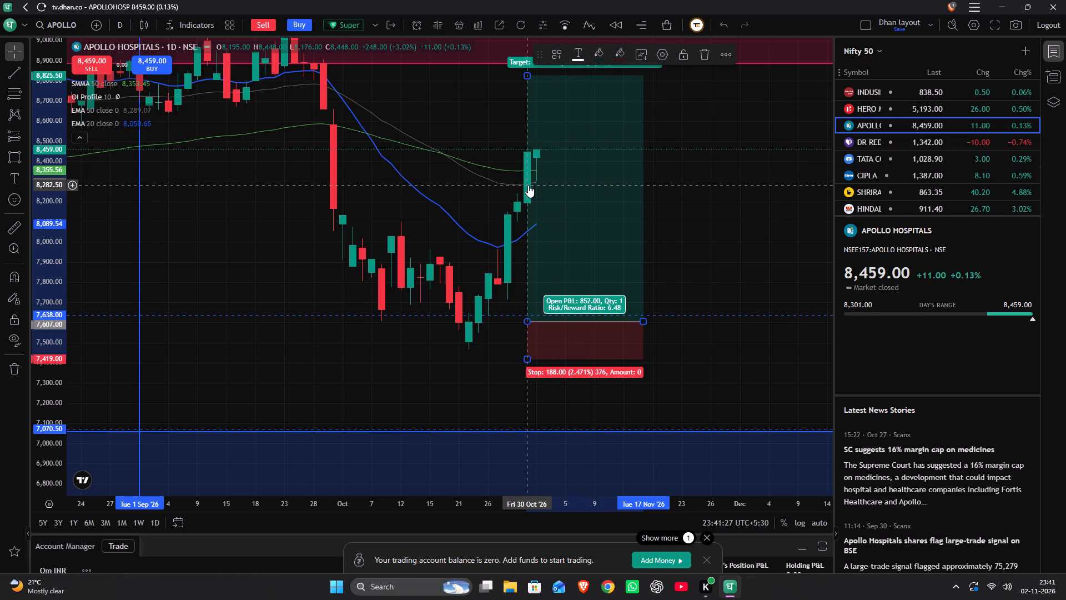
click(418, 344)
Examine the daily price history from mid-2025 to mid-2026 around the demand zone and the two horizontal lines.
scroll(417, 344, down, 5)
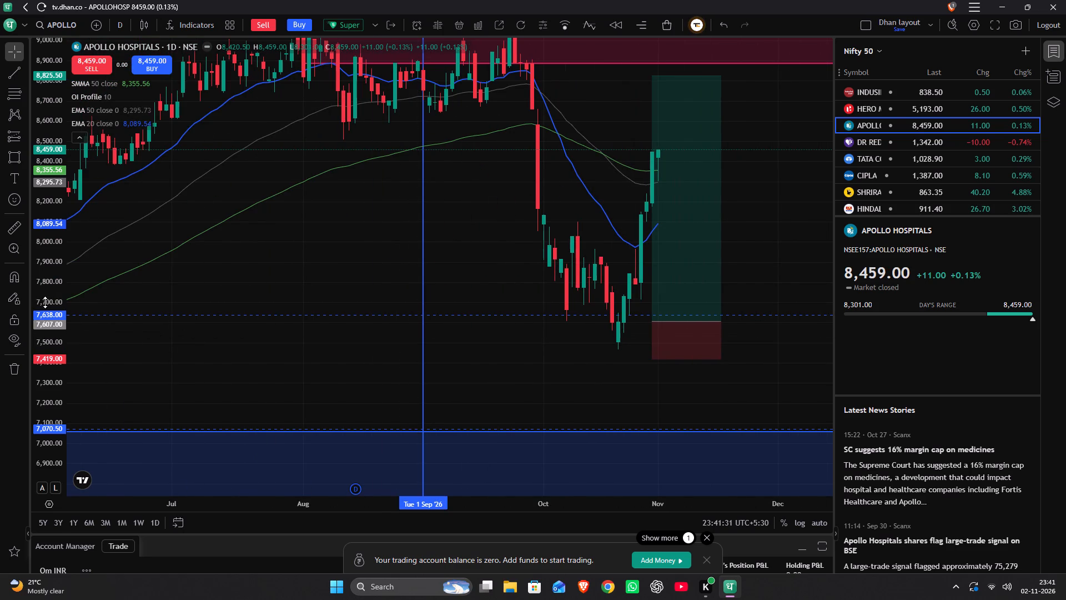
scroll(44, 302, down, 14)
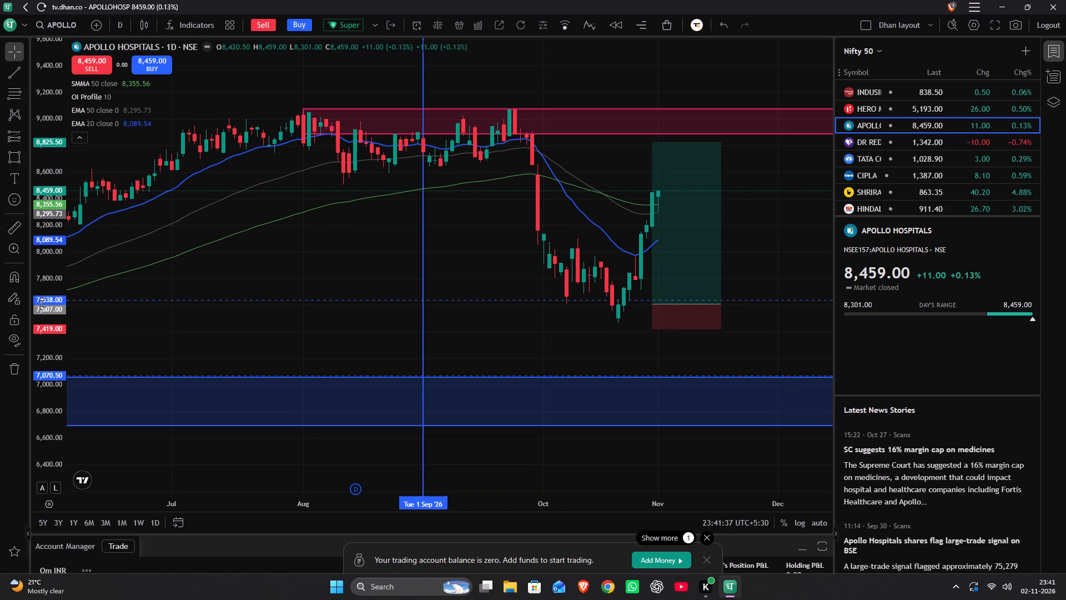
scroll(48, 312, down, 4)
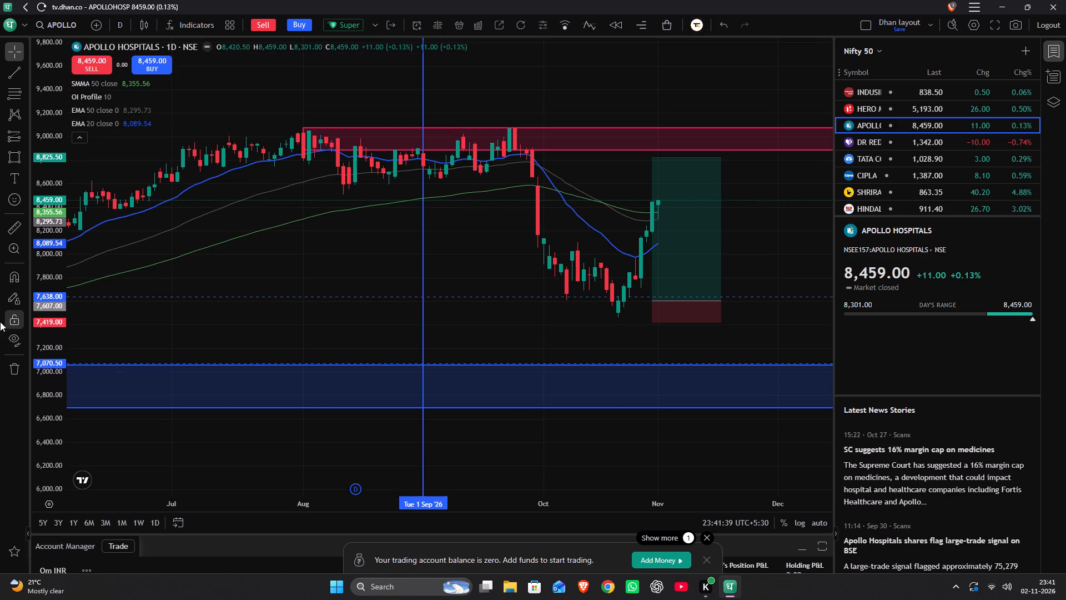
scroll(315, 317, down, 9)
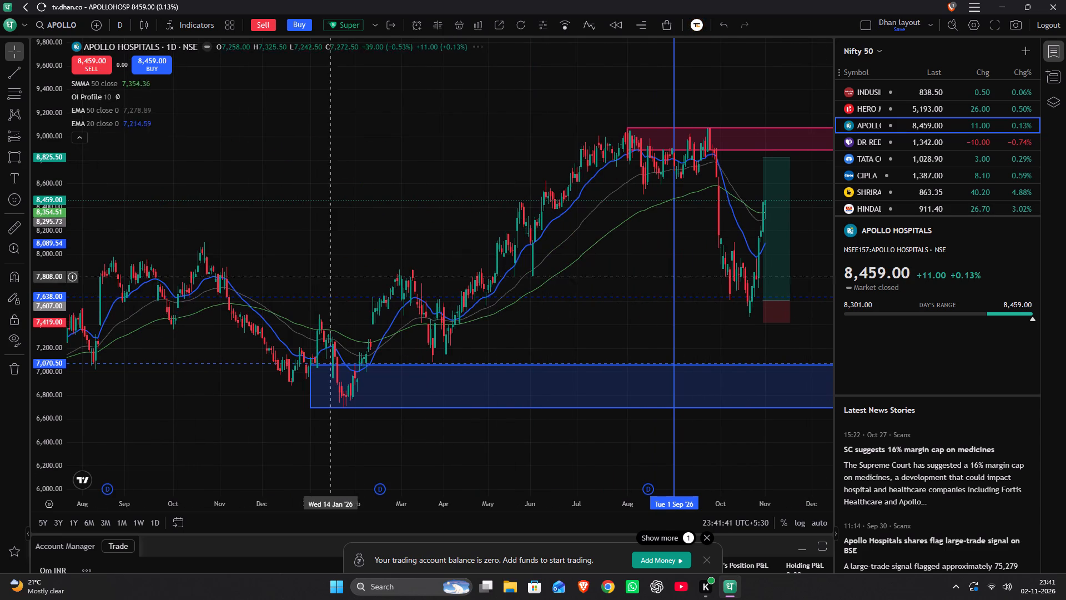
drag(342, 233, 430, 163)
scroll(46, 329, up, 5)
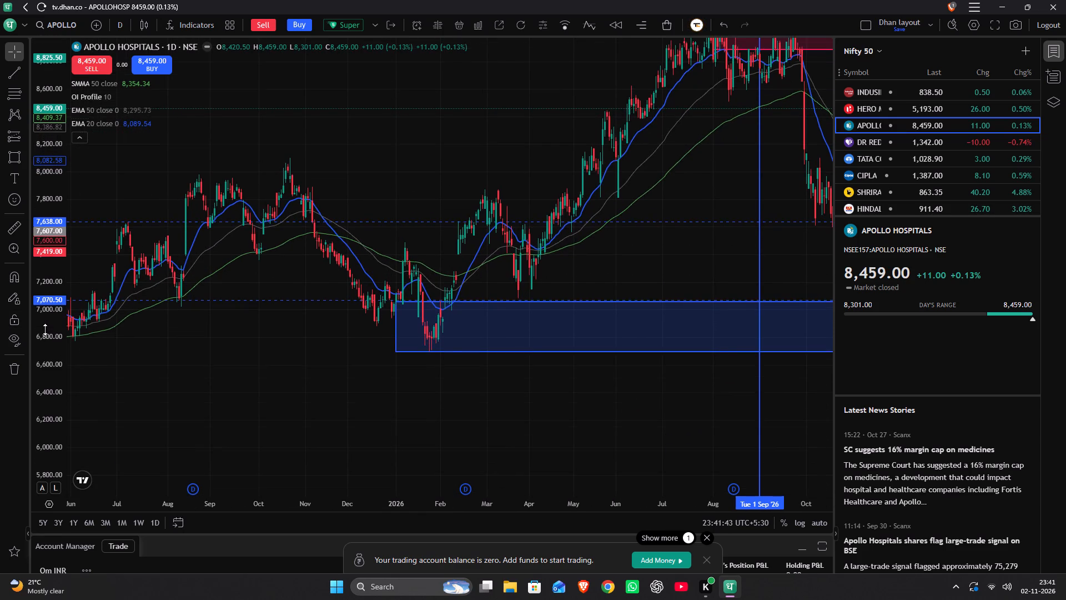
scroll(45, 329, up, 7)
scroll(143, 325, up, 9)
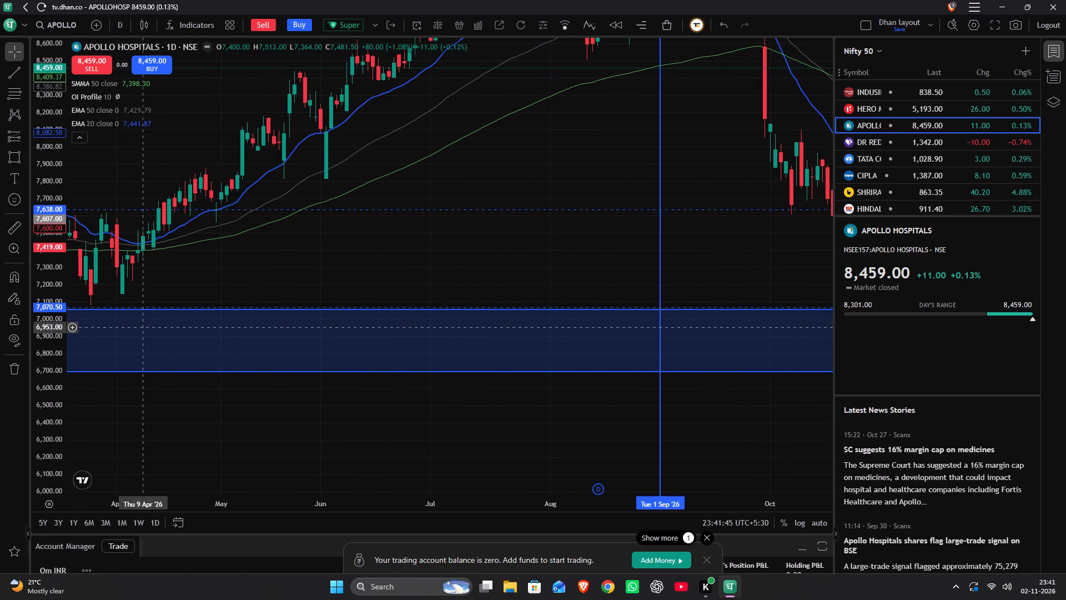
drag(177, 278, 480, 268)
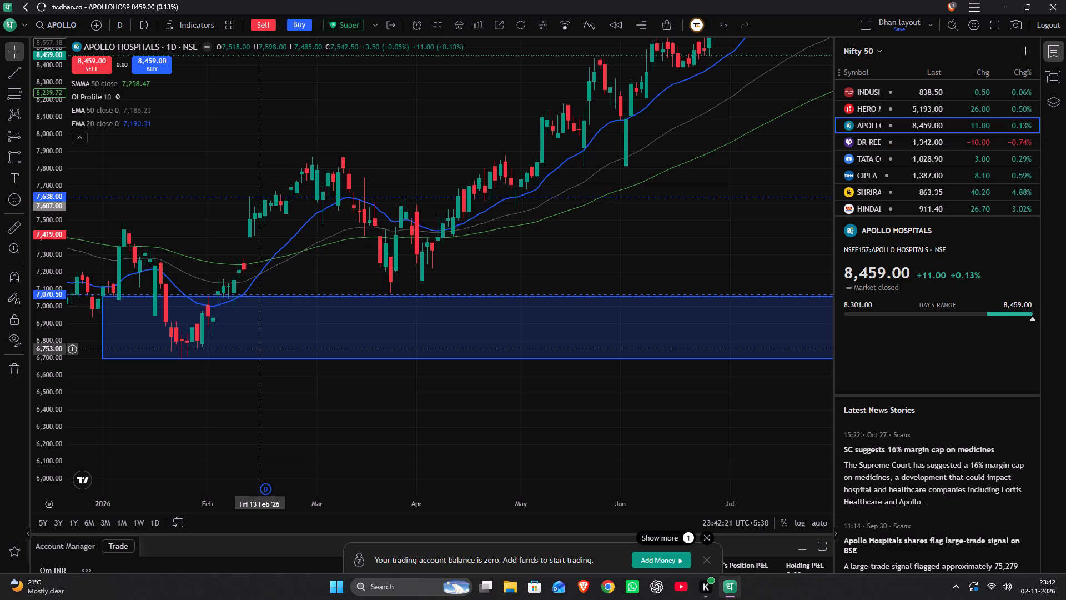
scroll(308, 225, down, 3)
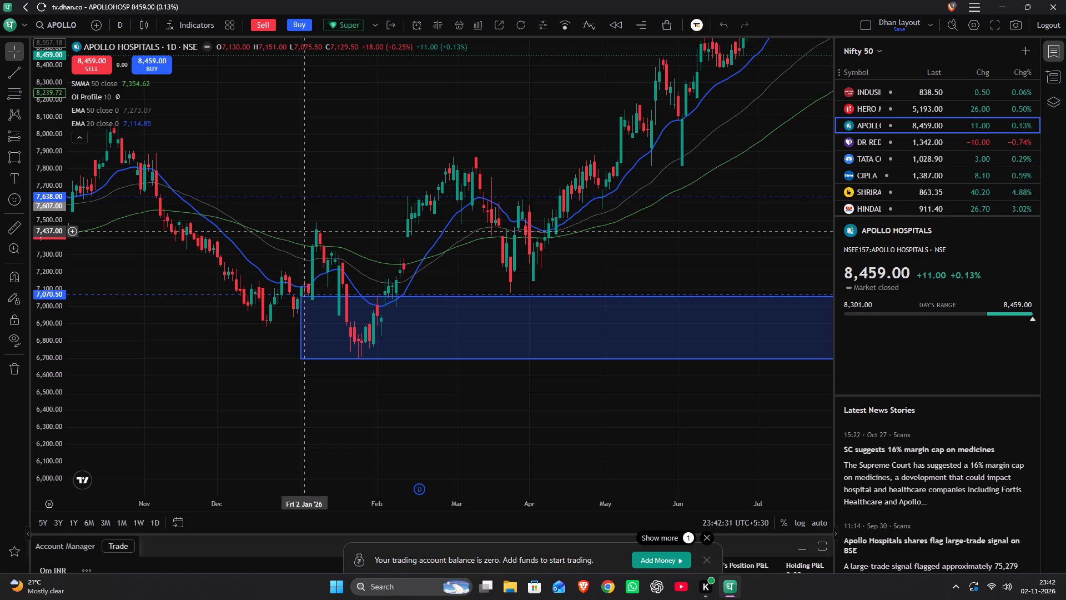
scroll(412, 193, down, 3)
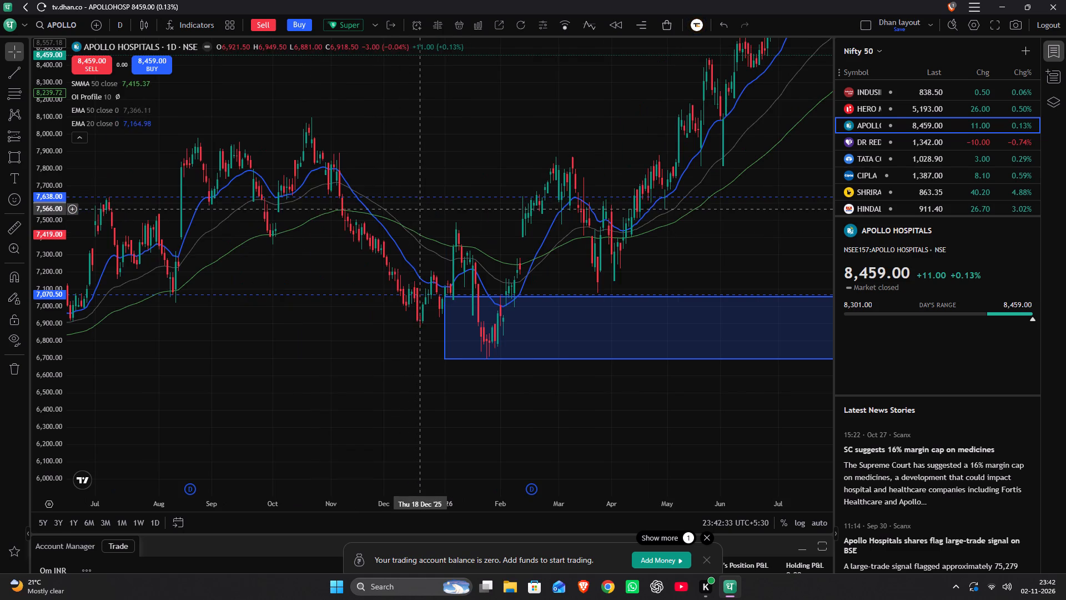
Switch the Apollo Hospitals chart to the three-month timeframe.
text(3m)
key(Return)
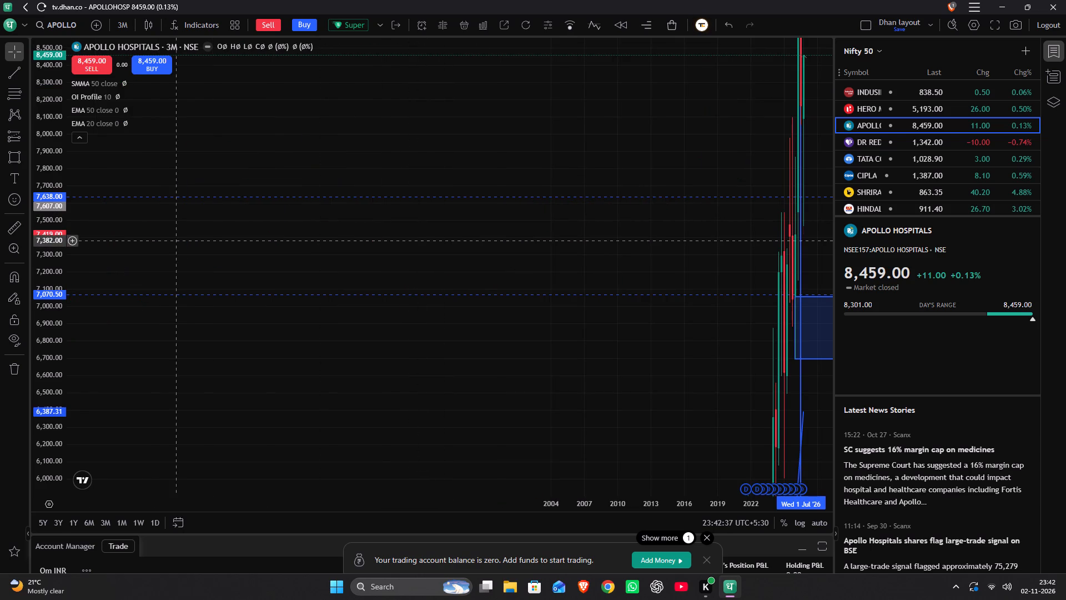
scroll(225, 287, up, 19)
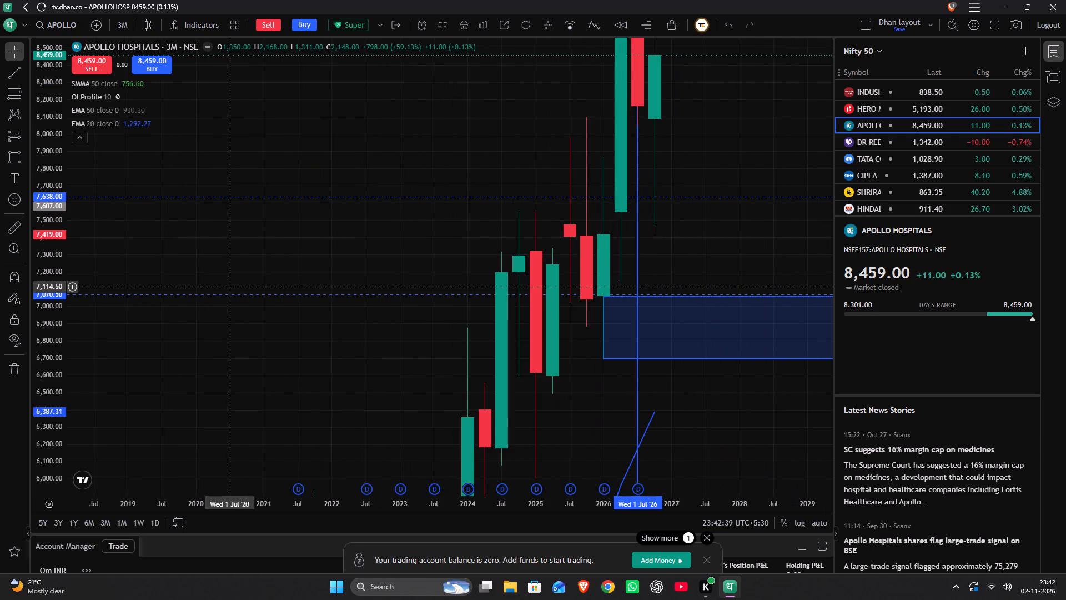
scroll(223, 287, up, 4)
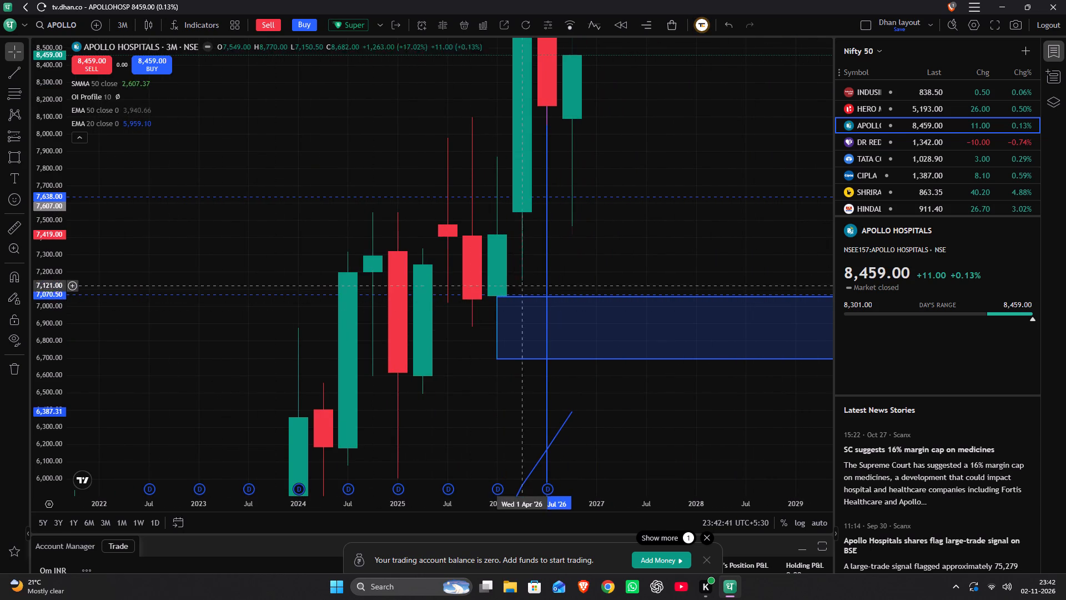
Hide all drawings and review the bare three-month candles from 2022 to 2026.
click(5, 341)
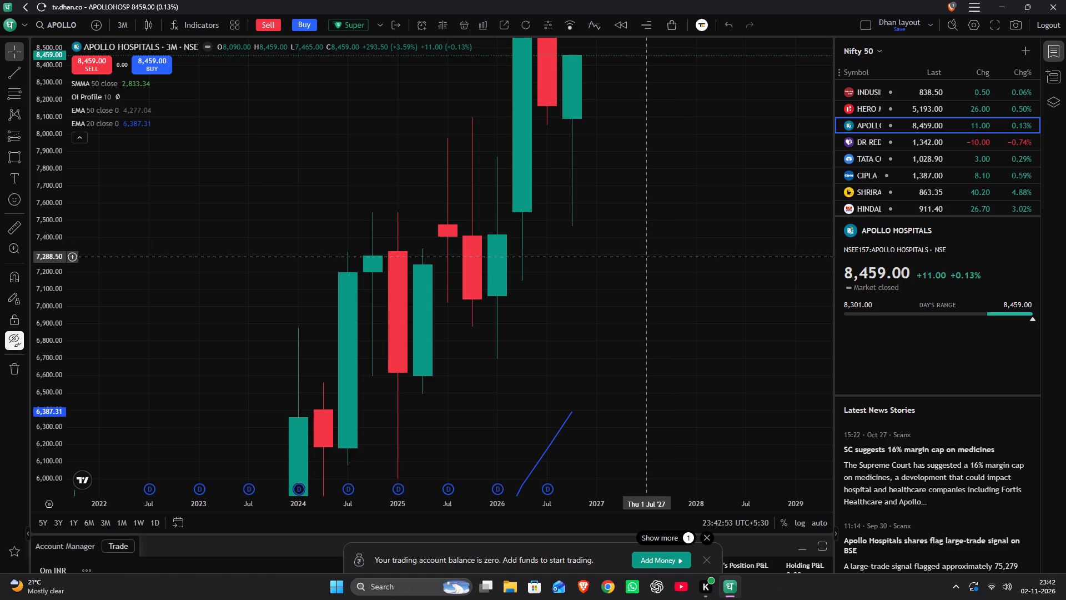
drag(566, 354, 589, 246)
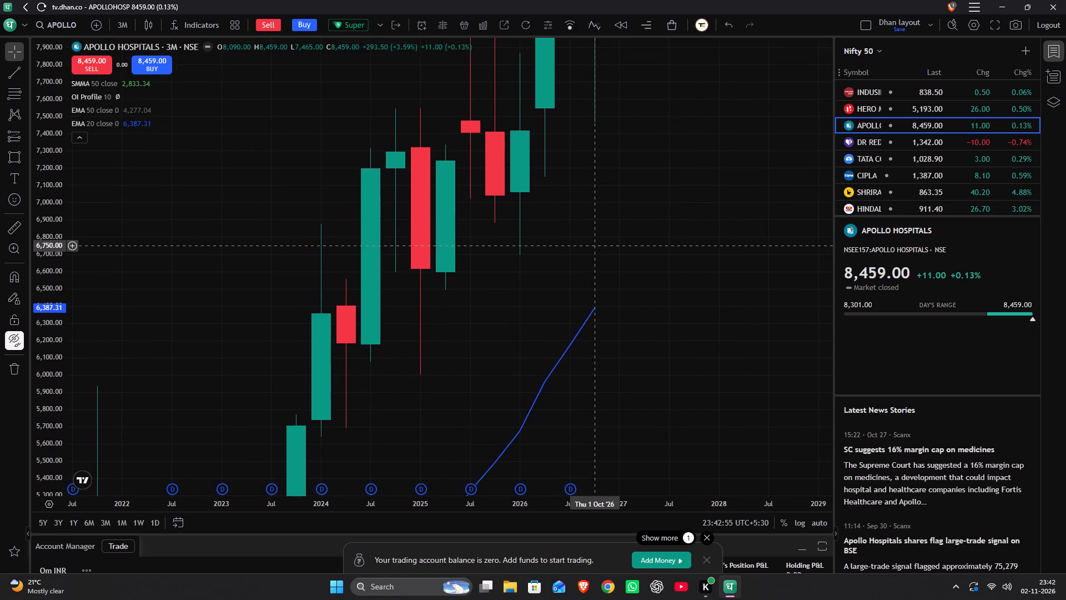
drag(589, 246, 604, 147)
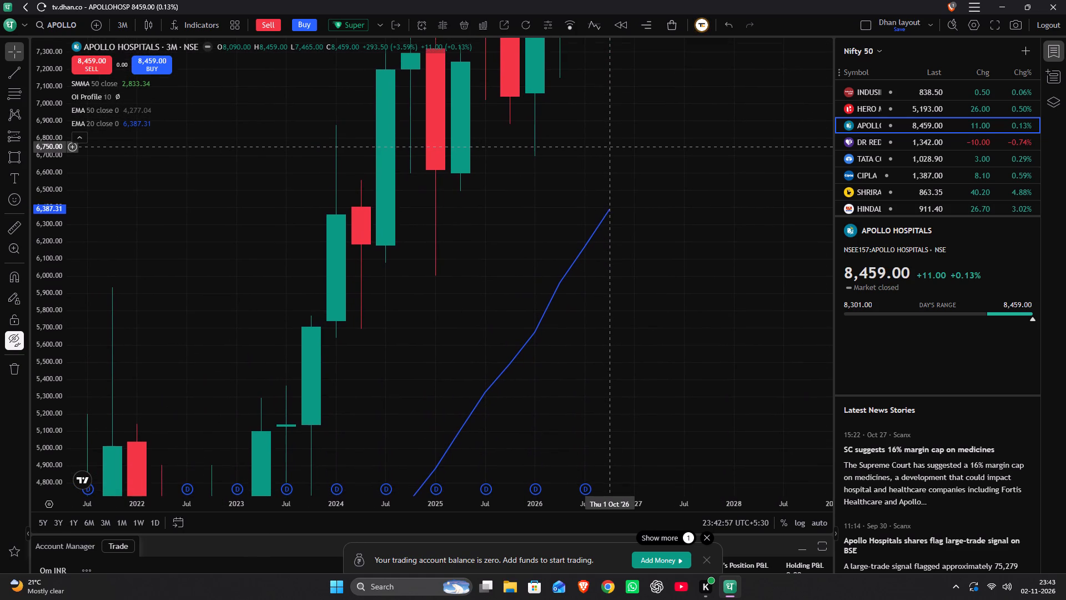
drag(604, 147, 604, 150)
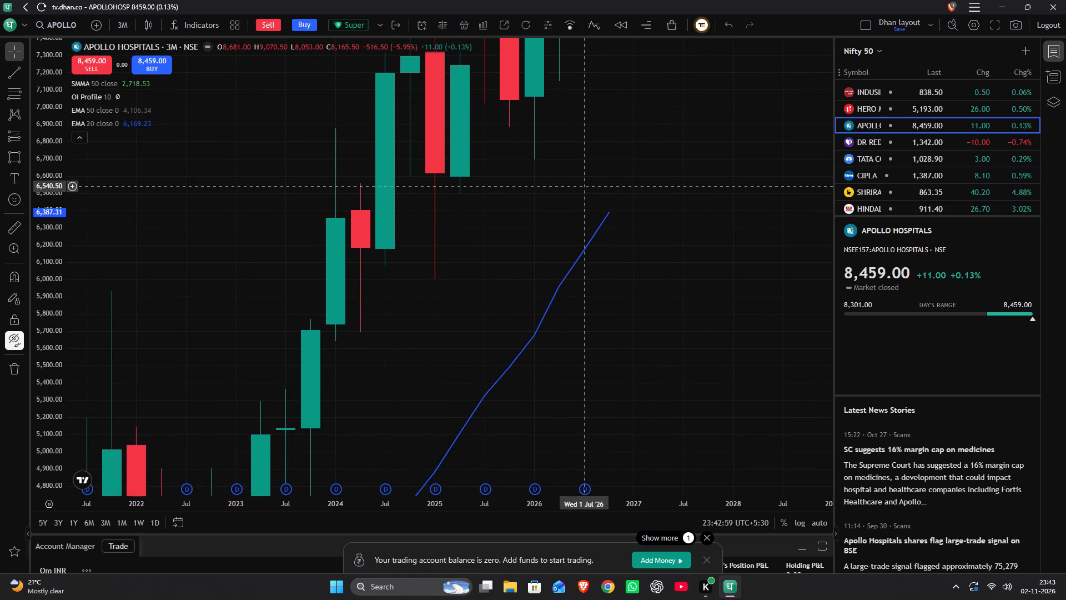
drag(578, 244, 522, 517)
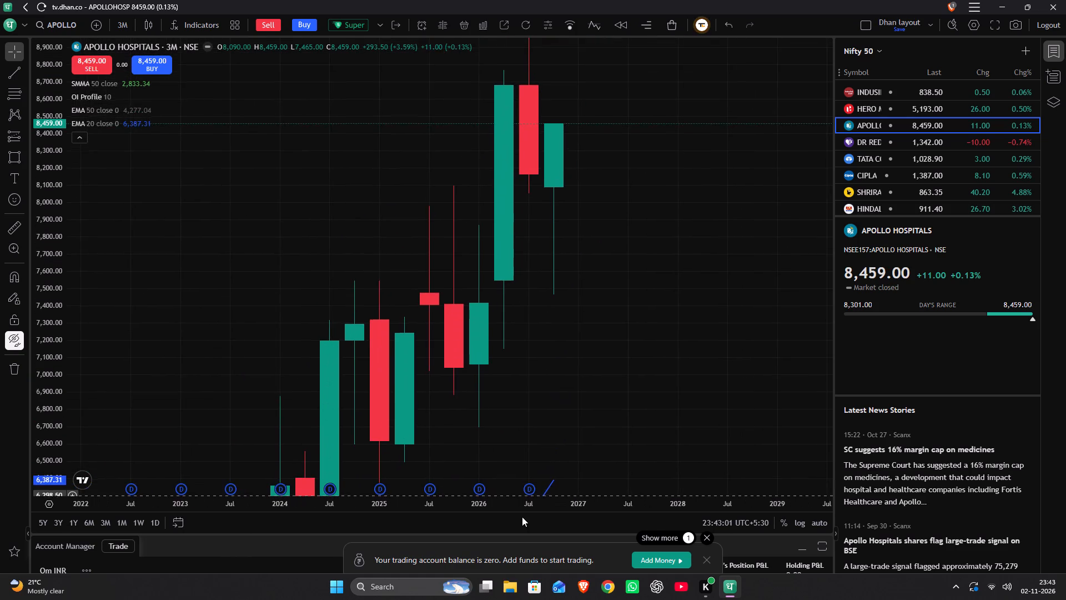
Examine the bare three-month candles of Apollo Hospitals from 2021 to 2026, including the 2024 rally base.
drag(522, 517, 532, 461)
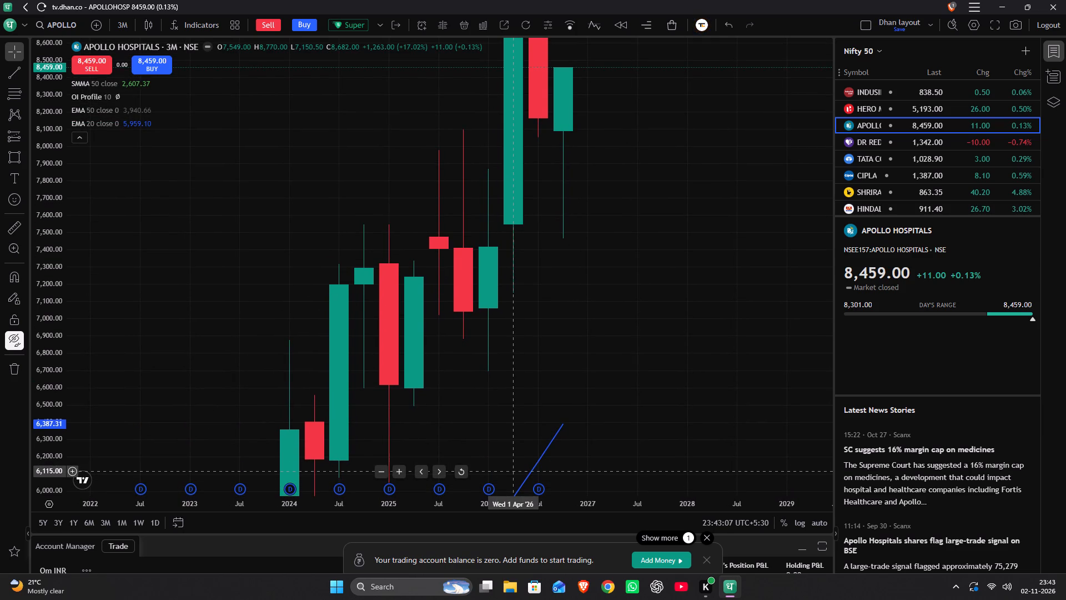
drag(609, 394, 607, 431)
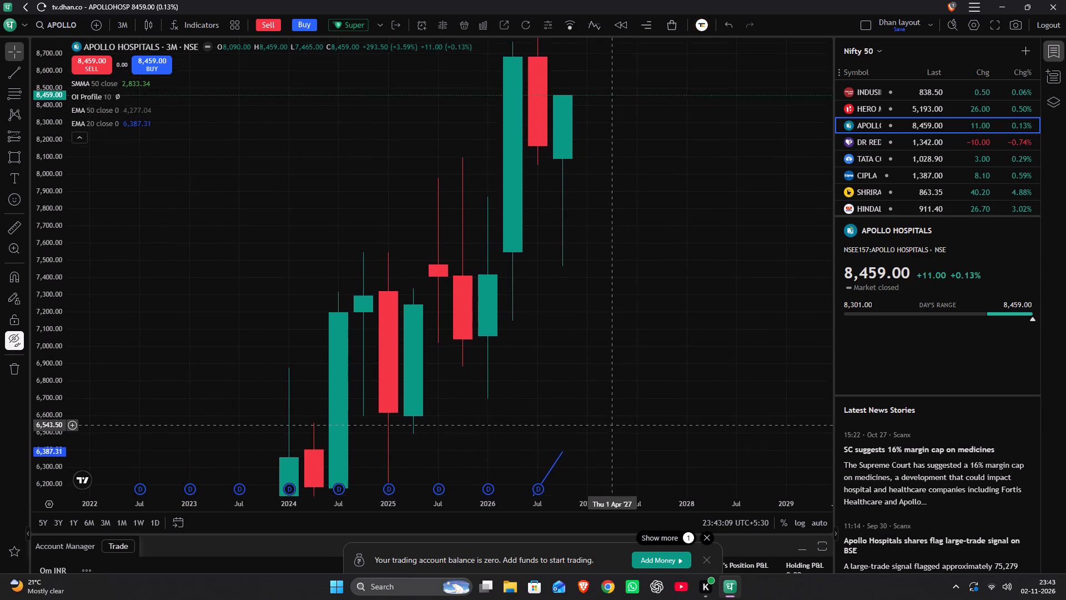
drag(607, 431, 604, 456)
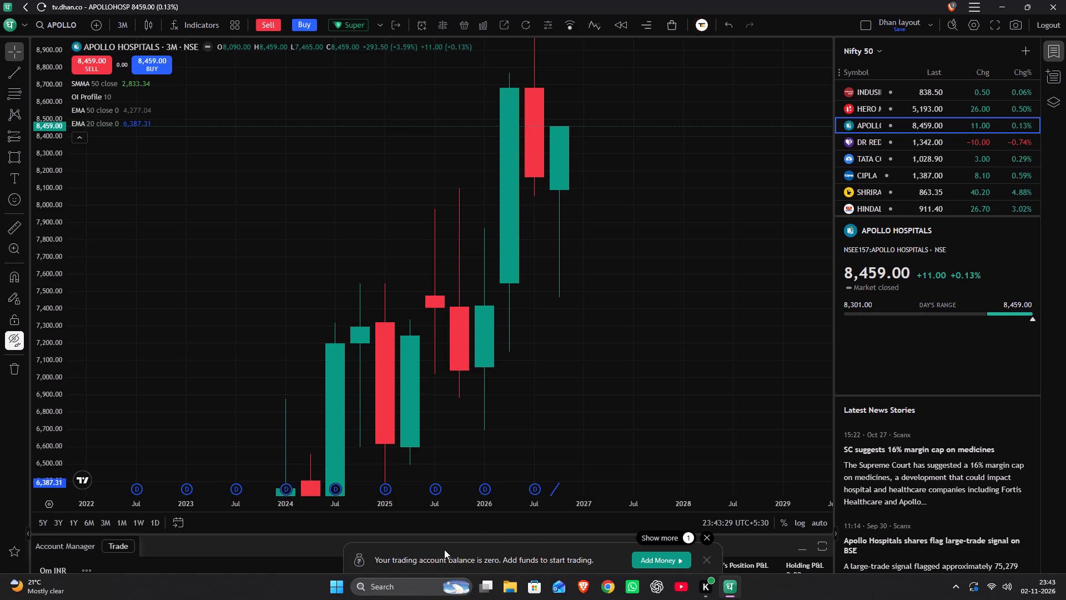
drag(591, 354, 611, 197)
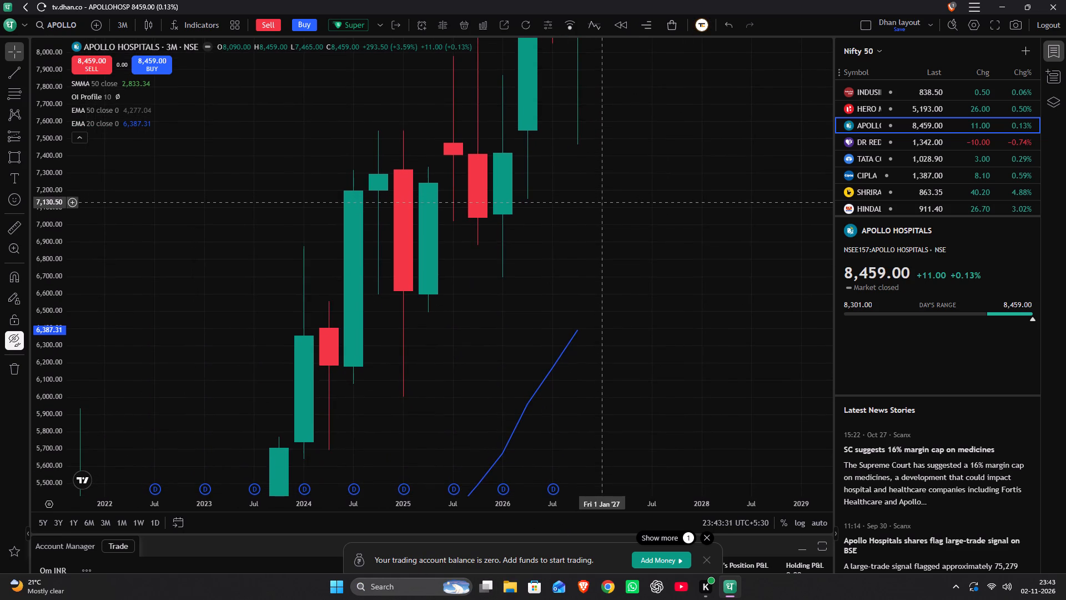
scroll(607, 202, down, 3)
drag(612, 201, 563, 396)
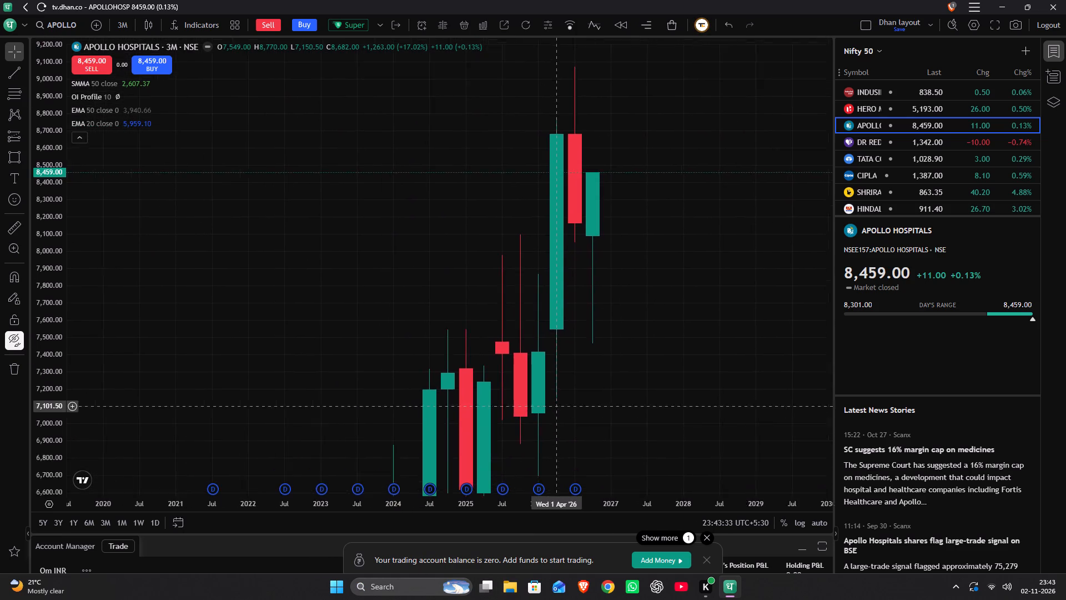
drag(563, 396, 601, 217)
drag(495, 382, 562, 262)
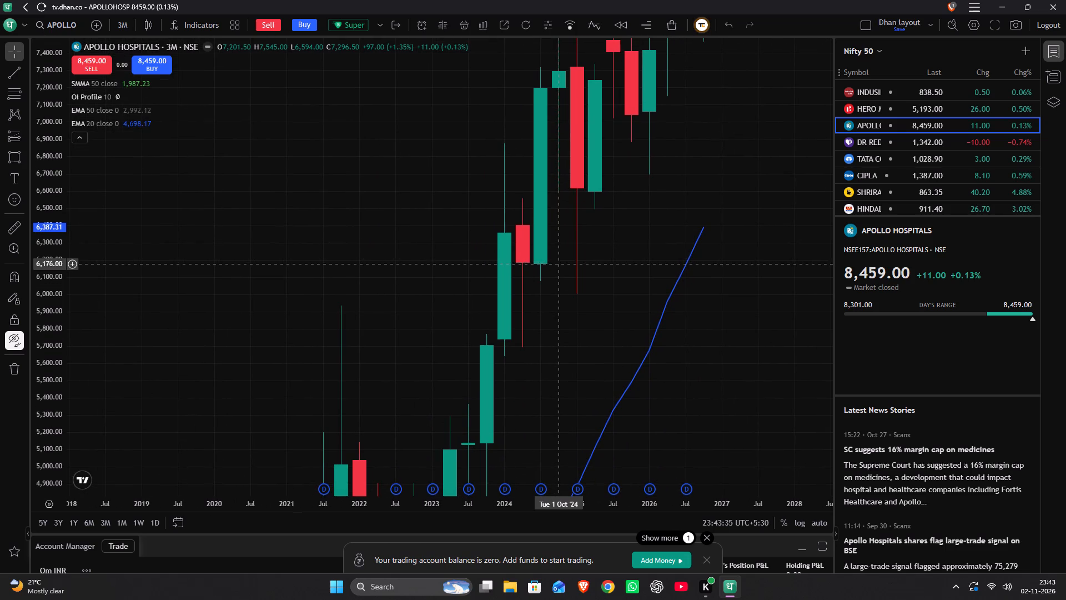
drag(527, 335, 525, 321)
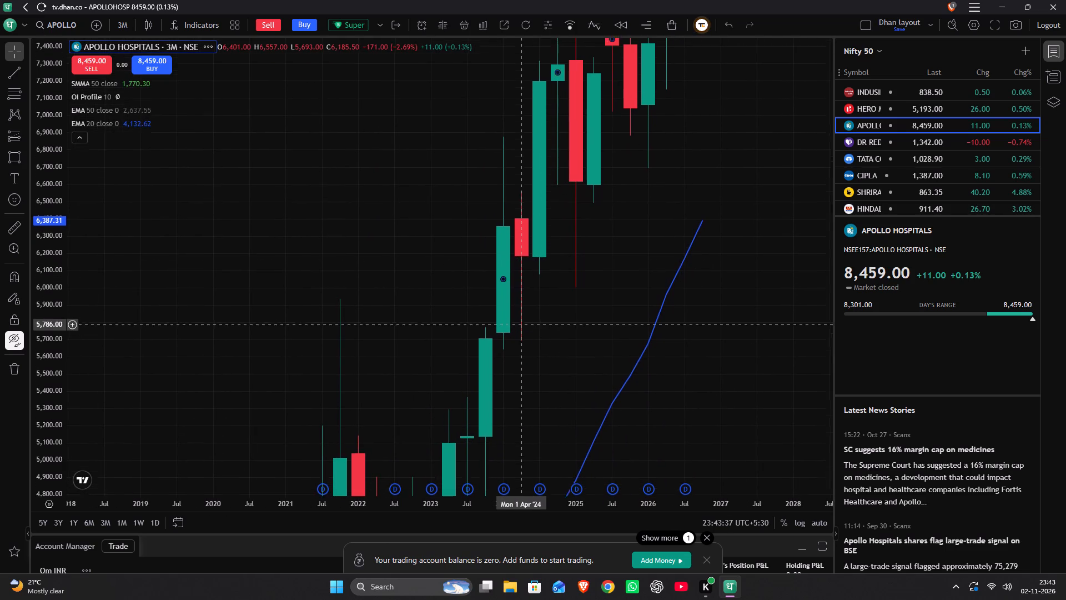
drag(525, 321, 527, 266)
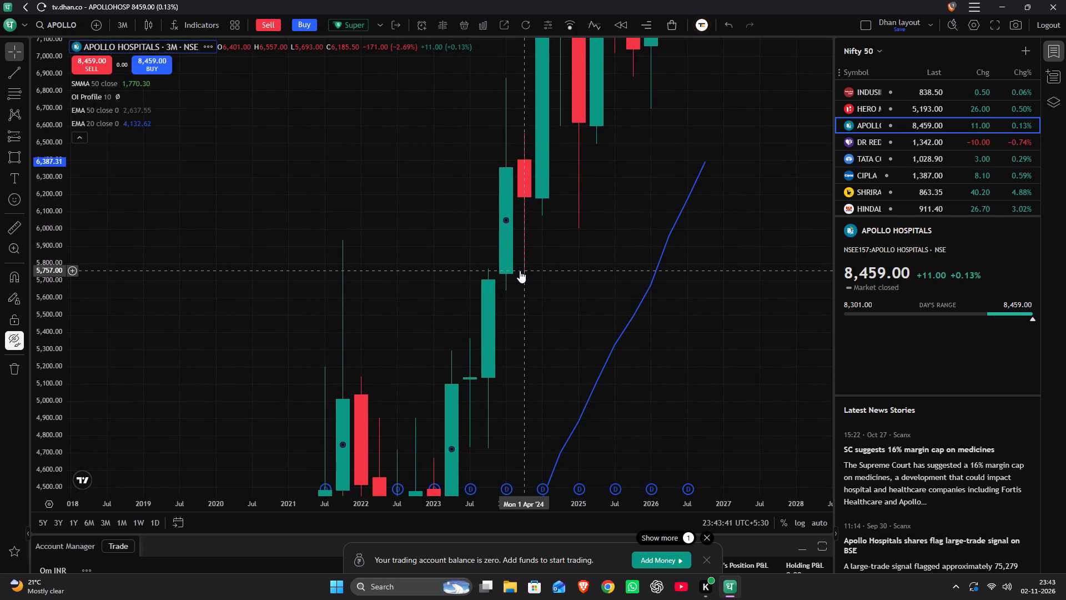
Switch Apollo Hospitals to the six-month timeframe and examine its candles from 2021 to 2026.
key(6)
key(m)
key(Return)
drag(591, 239, 589, 248)
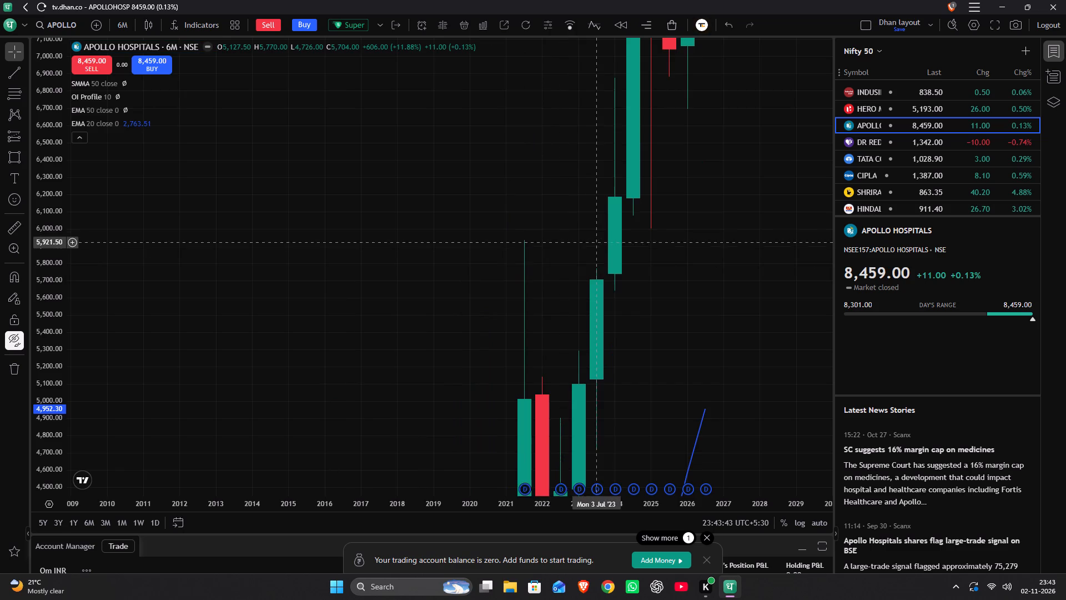
drag(589, 248, 534, 342)
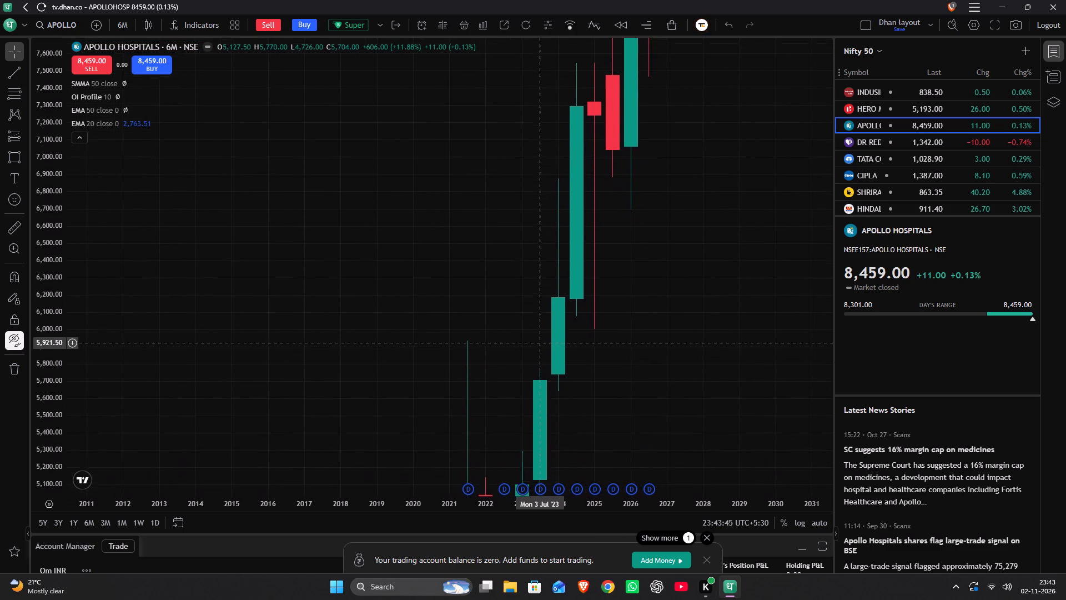
drag(534, 342, 549, 324)
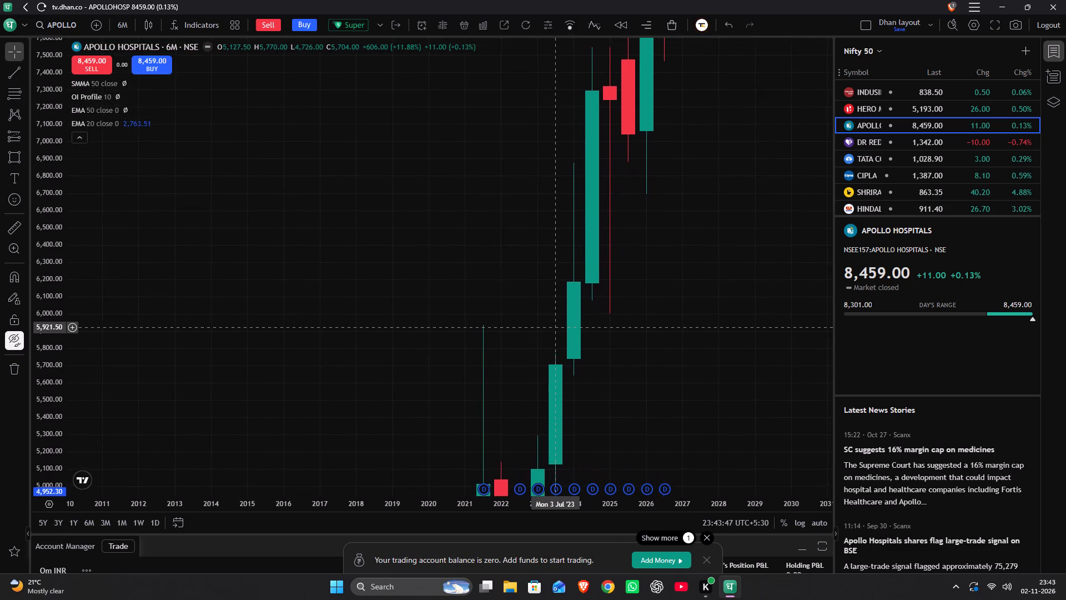
drag(549, 324, 527, 167)
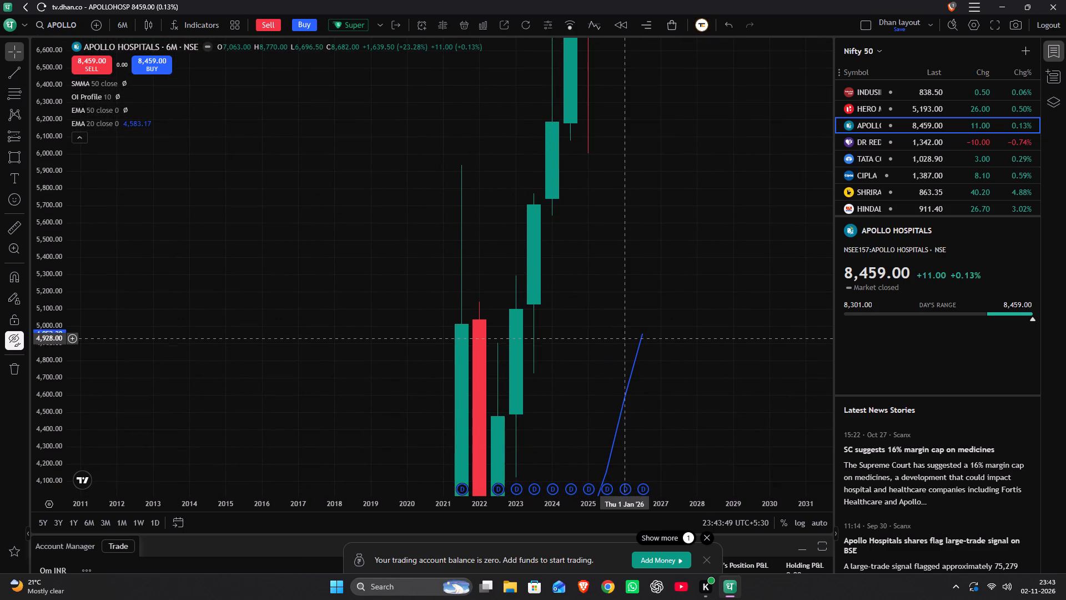
drag(597, 362, 639, 274)
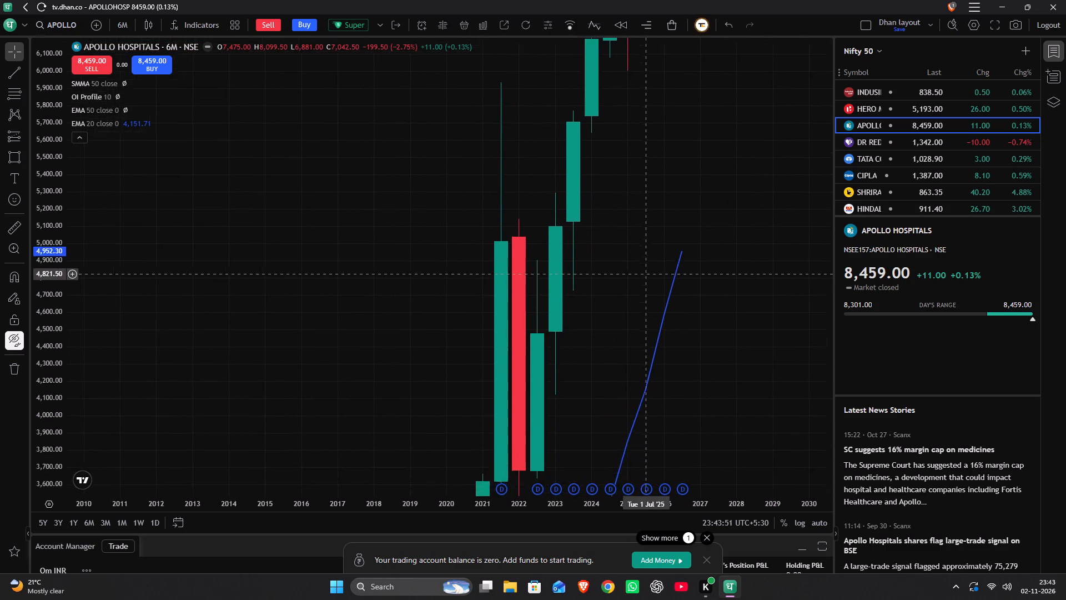
drag(639, 274, 678, 104)
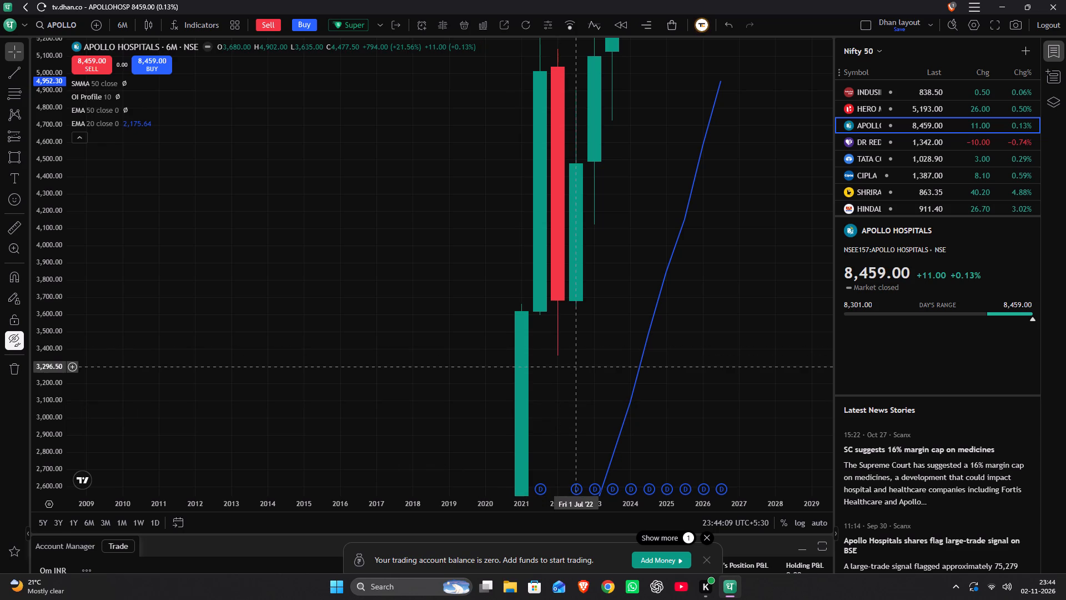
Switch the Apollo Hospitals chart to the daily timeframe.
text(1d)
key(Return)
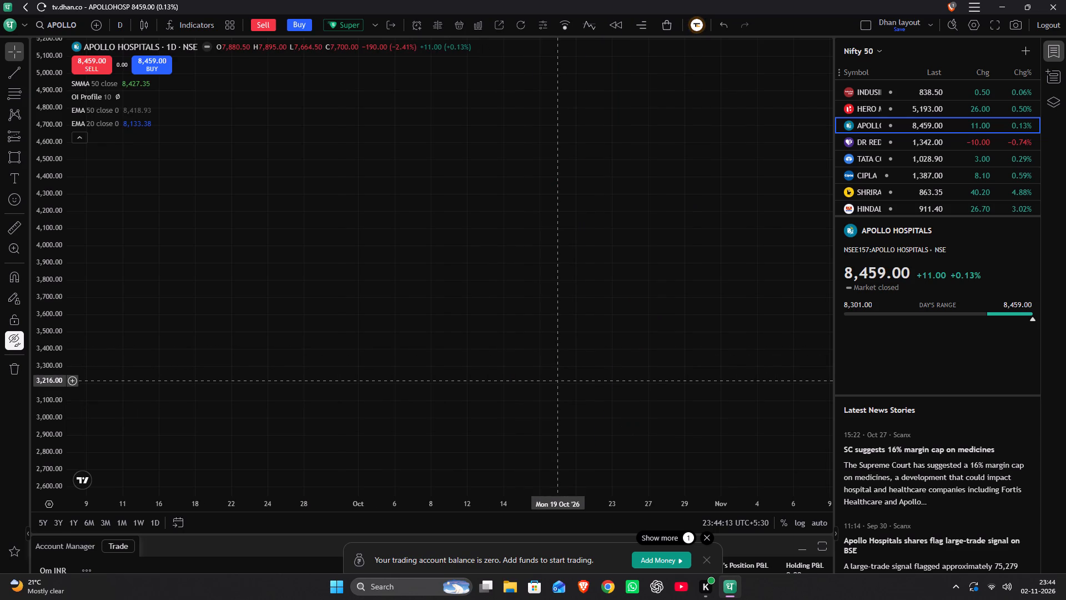
Switch the Apollo Hospitals chart to the 12-minute timeframe.
text(12)
key(Return)
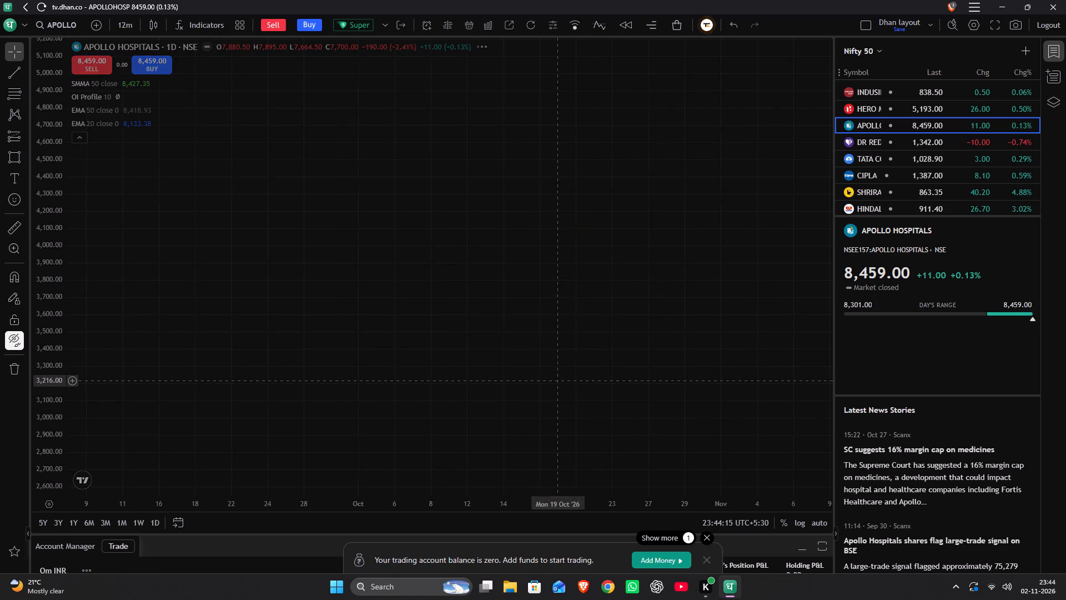
Locate the 12-minute price action and examine it from August to early November 2026.
scroll(564, 381, down, 9)
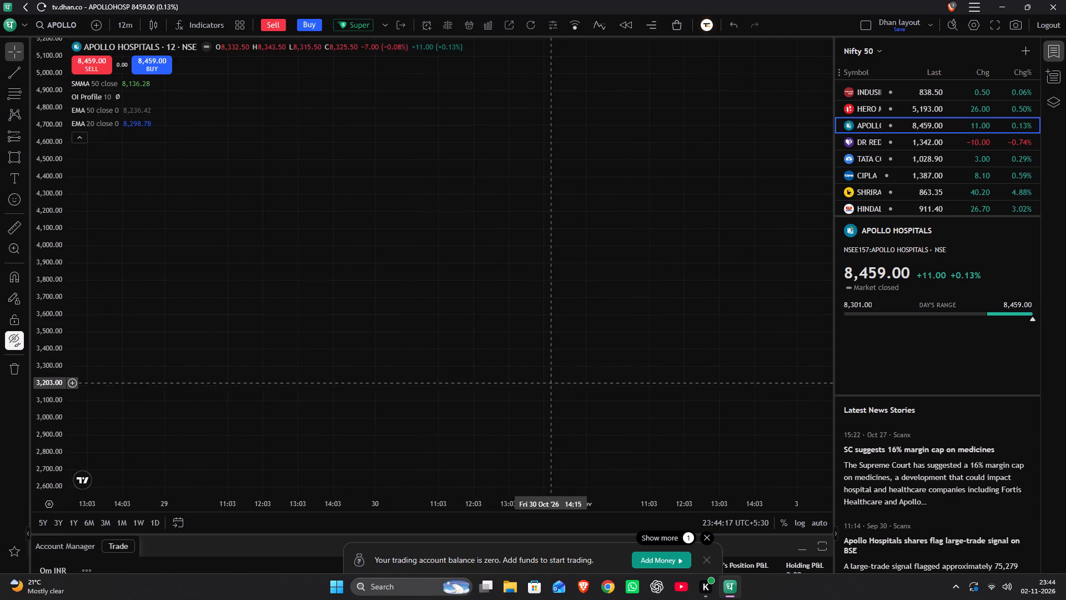
drag(458, 274, 670, 304)
scroll(666, 307, down, 19)
scroll(658, 313, down, 2)
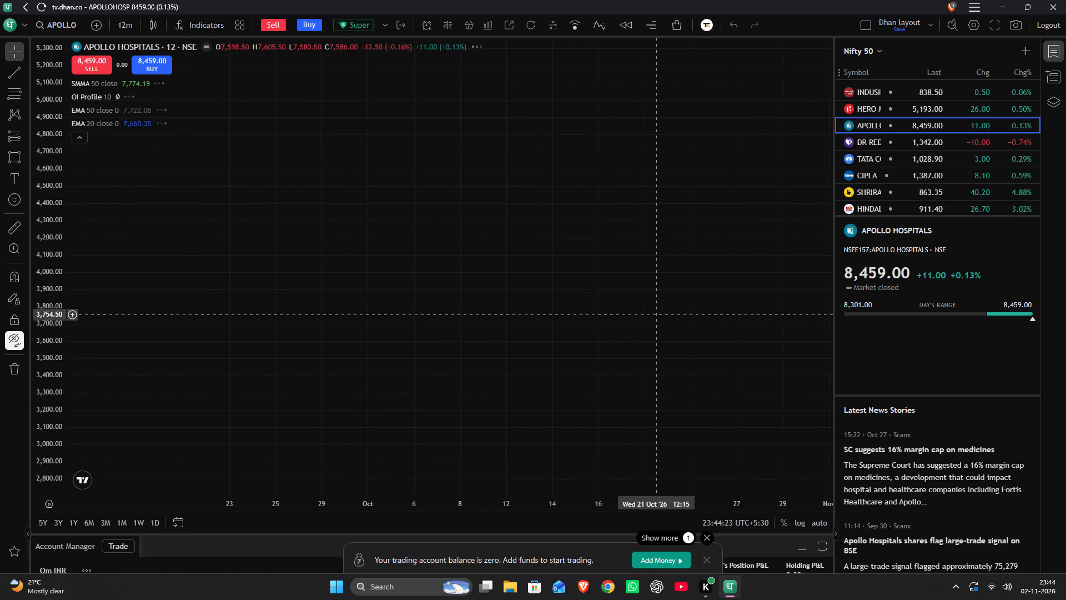
scroll(651, 318, down, 5)
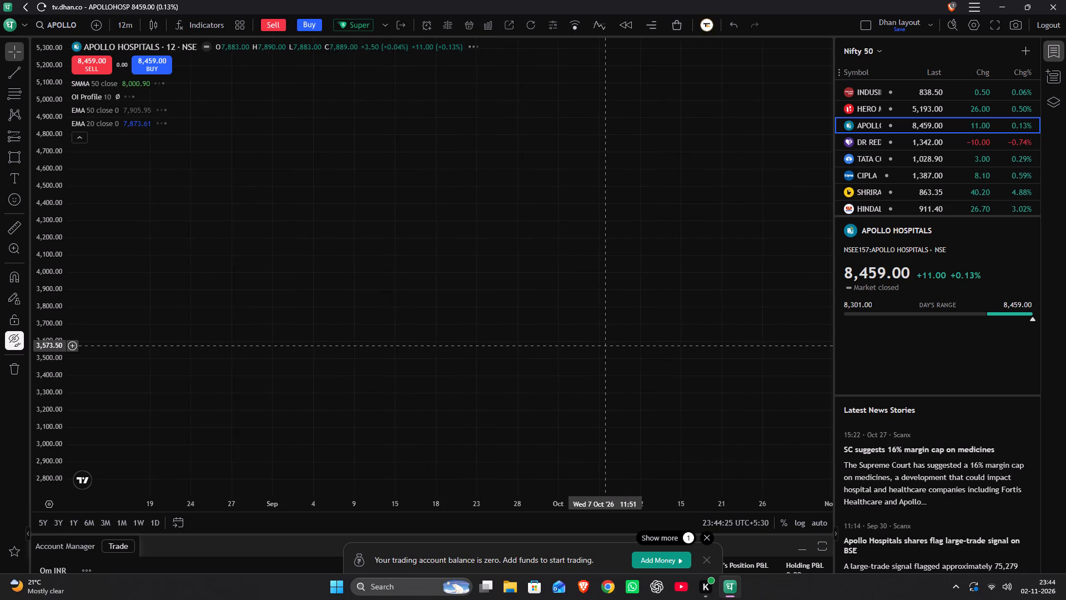
scroll(605, 346, down, 4)
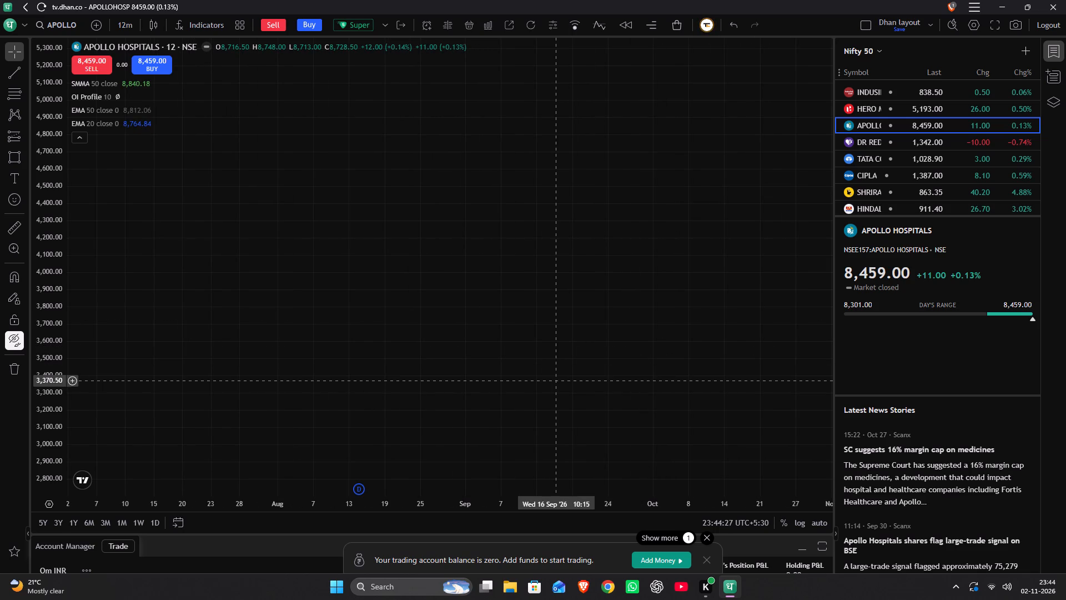
drag(511, 454, 600, 319)
scroll(596, 321, down, 19)
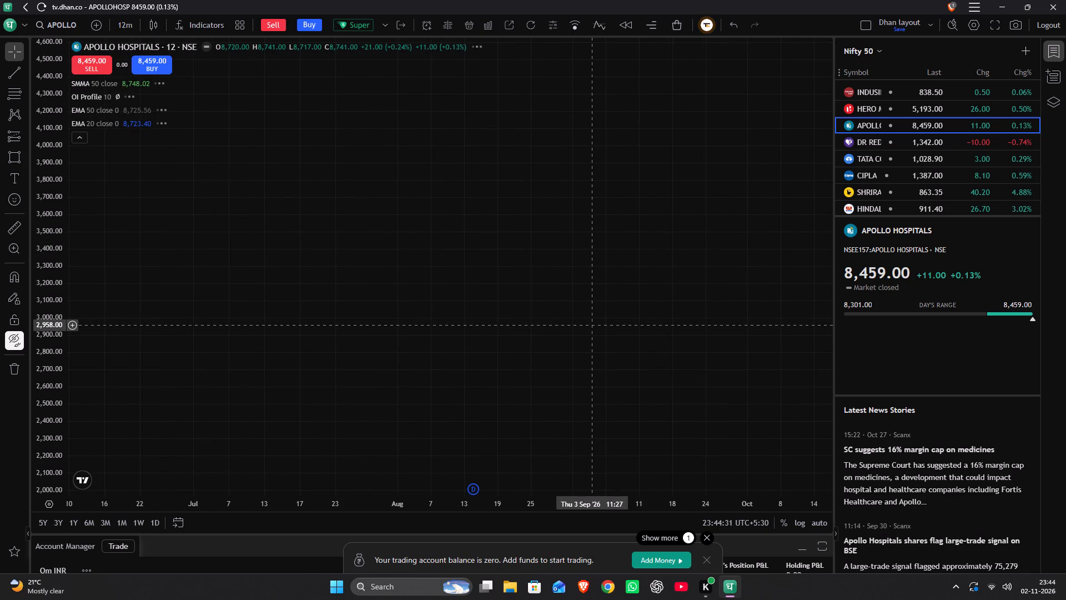
scroll(590, 326, down, 5)
drag(446, 223, 396, 362)
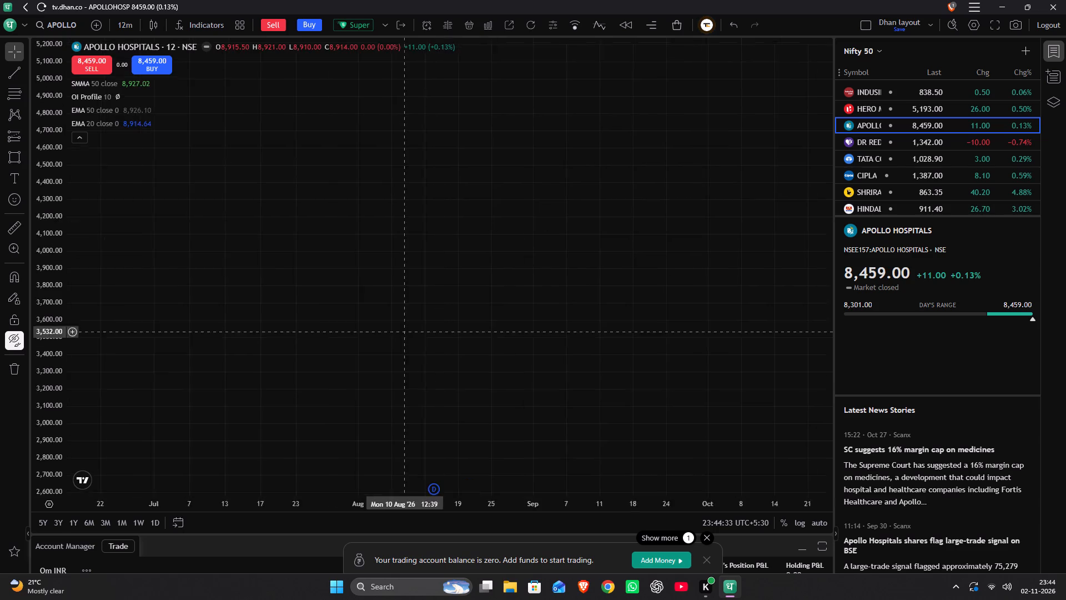
drag(396, 362, 356, 514)
drag(391, 283, 339, 552)
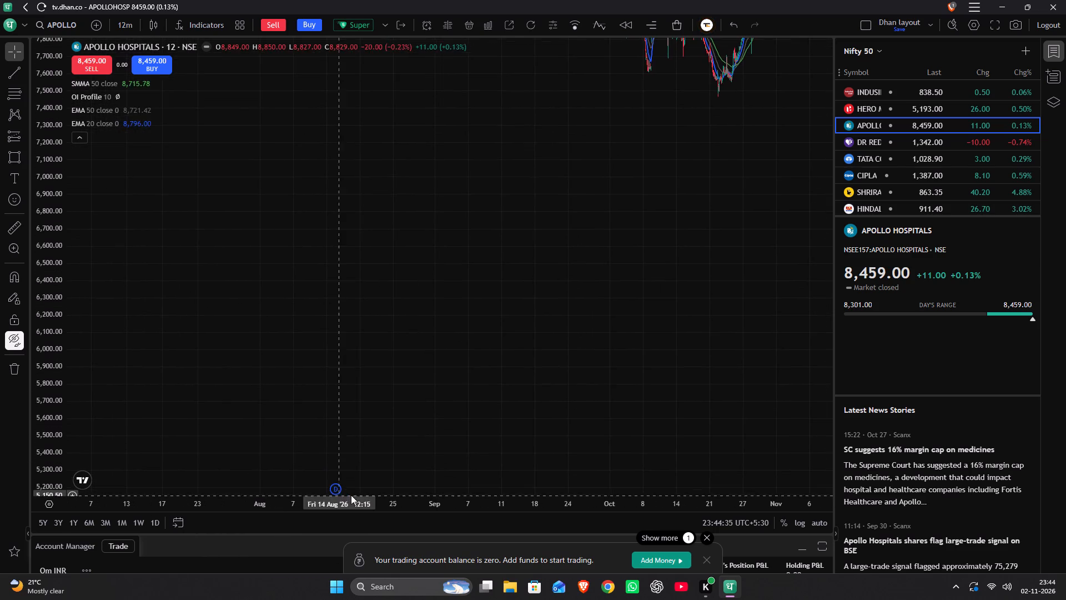
drag(434, 301, 274, 599)
scroll(279, 524, down, 4)
scroll(359, 391, down, 6)
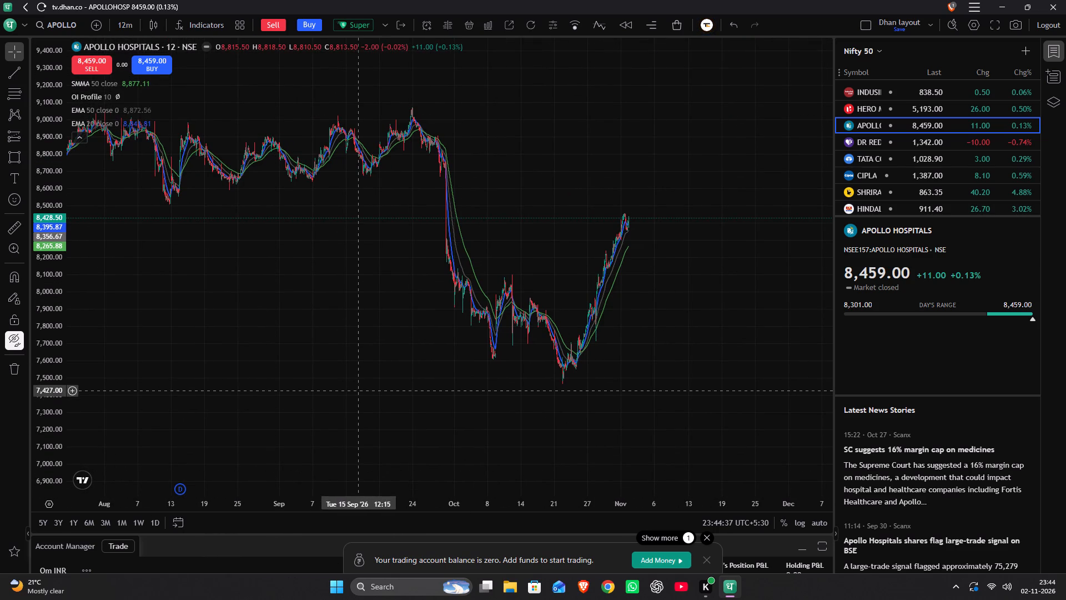
scroll(358, 391, down, 4)
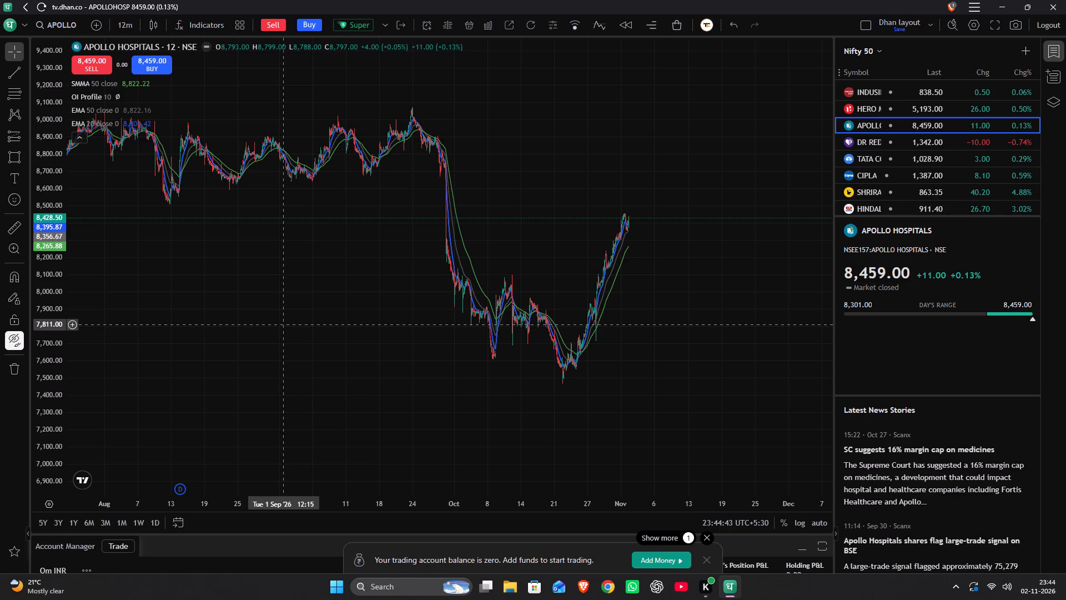
drag(354, 268, 305, 410)
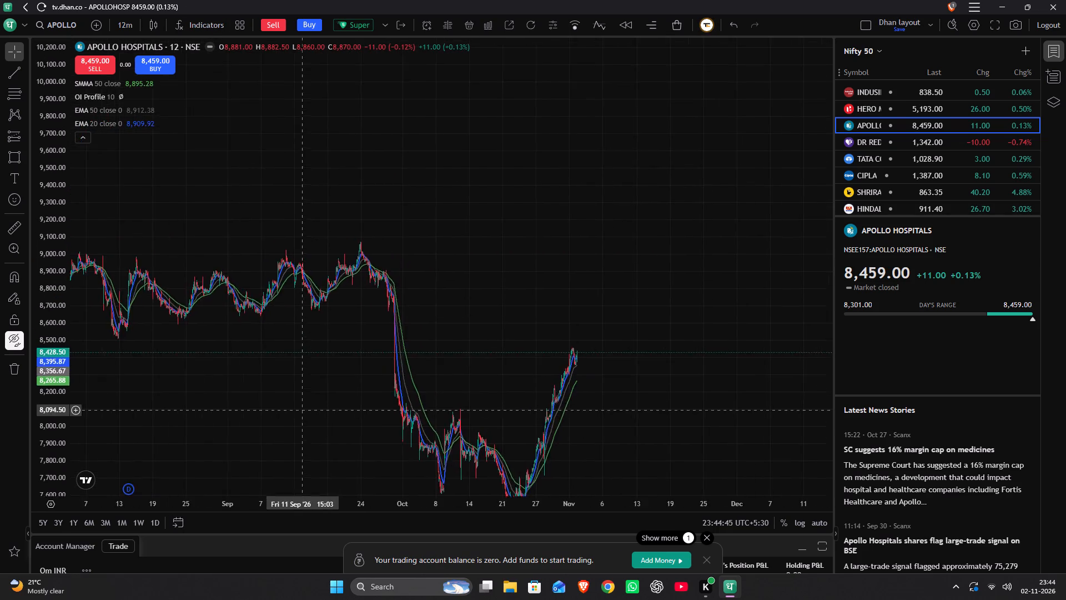
drag(305, 410, 476, 166)
Show all the hidden drawings on the 12-minute chart again.
click(4, 337)
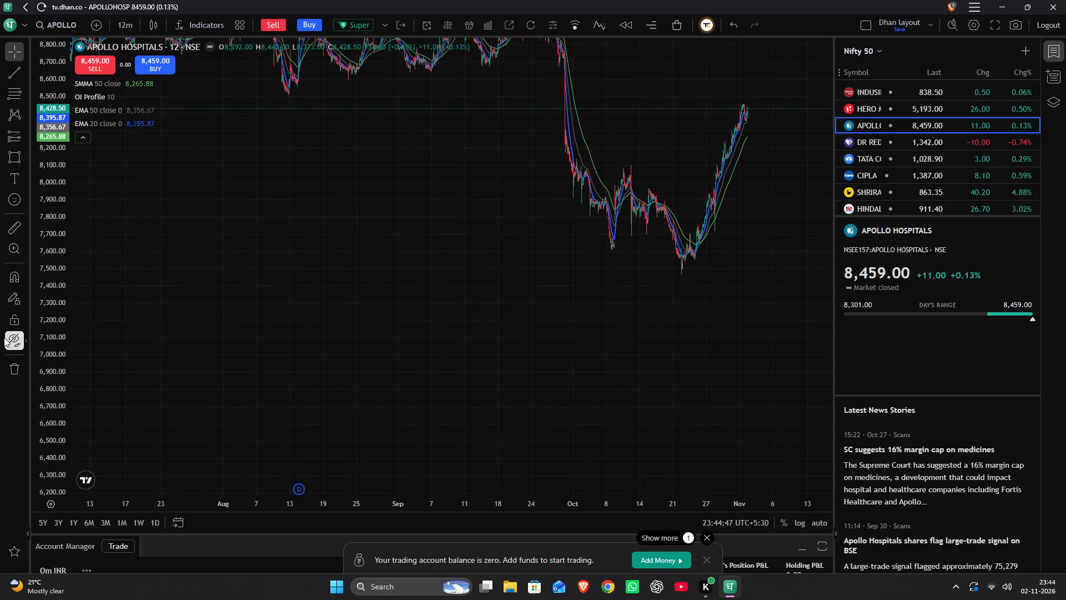
Examine the 12-minute price action from September to November 2026 against the demand and supply zones and the long position.
drag(329, 267, 316, 276)
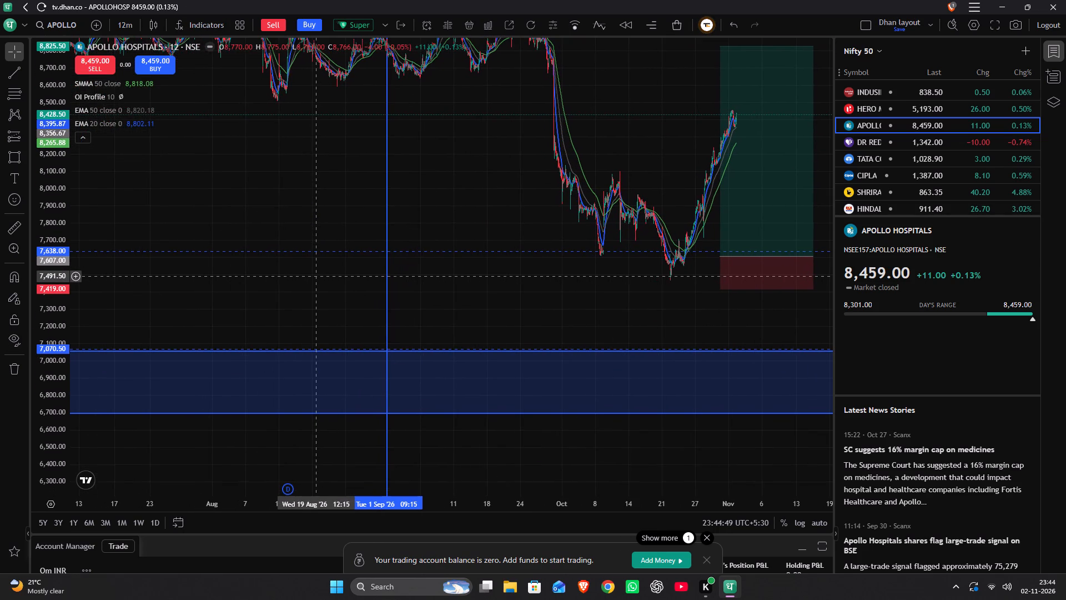
drag(316, 276, 341, 259)
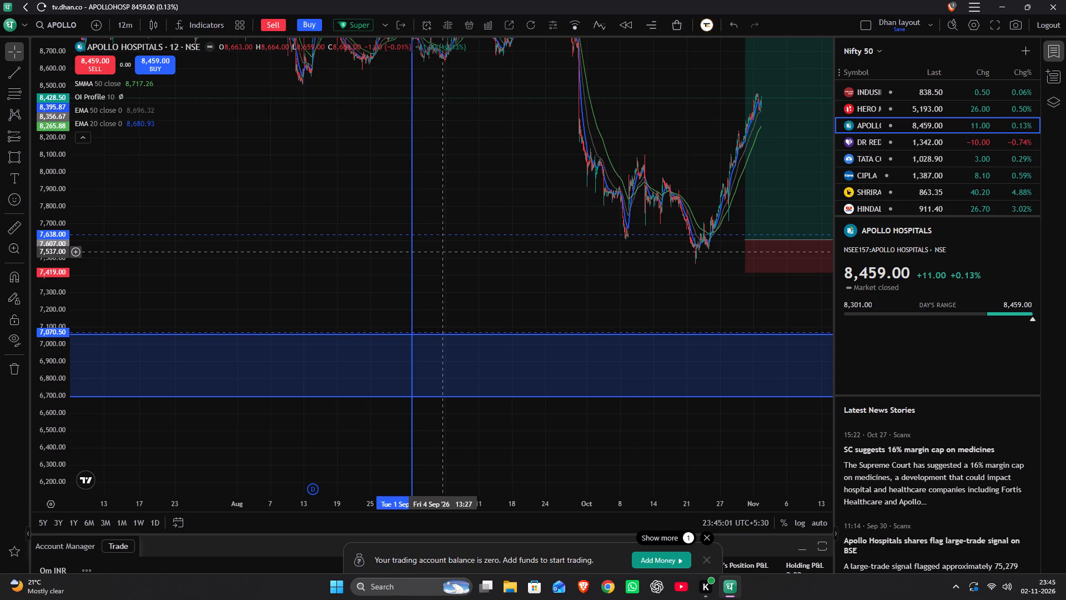
scroll(643, 264, up, 4)
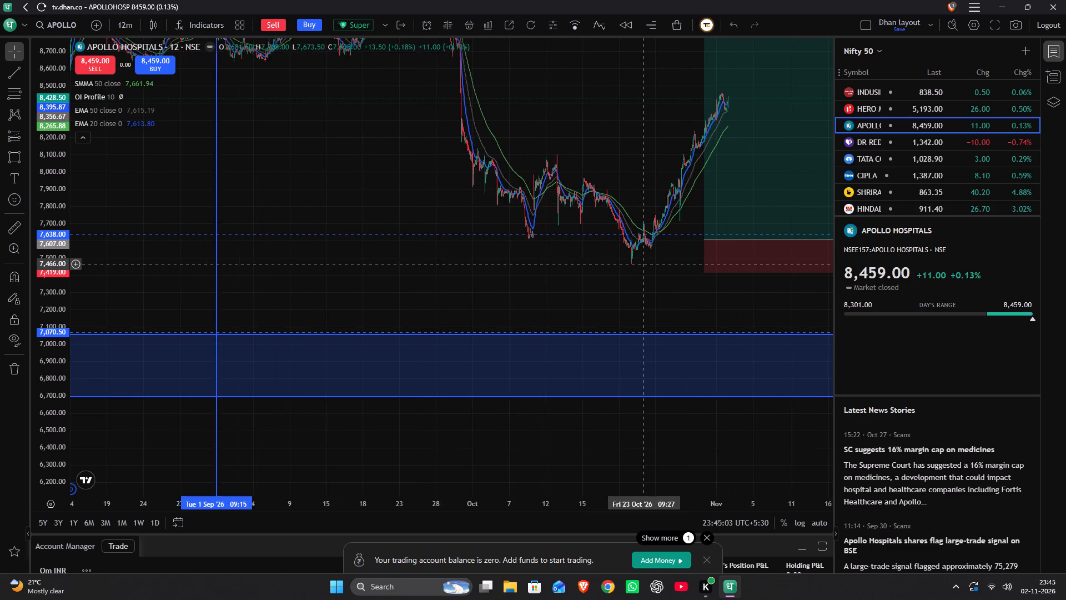
scroll(642, 267, up, 5)
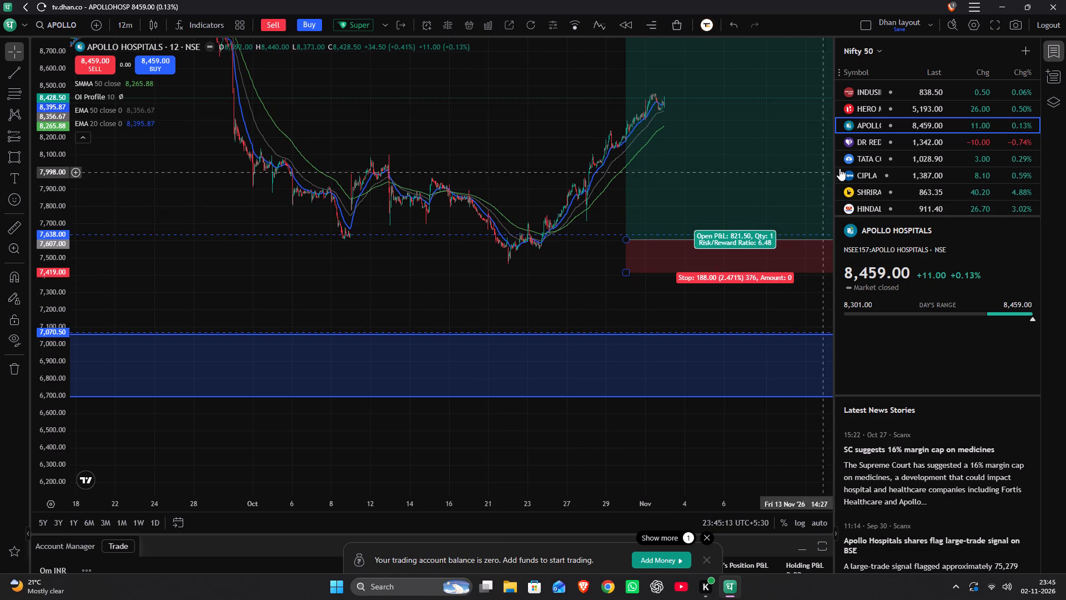
scroll(685, 192, down, 4)
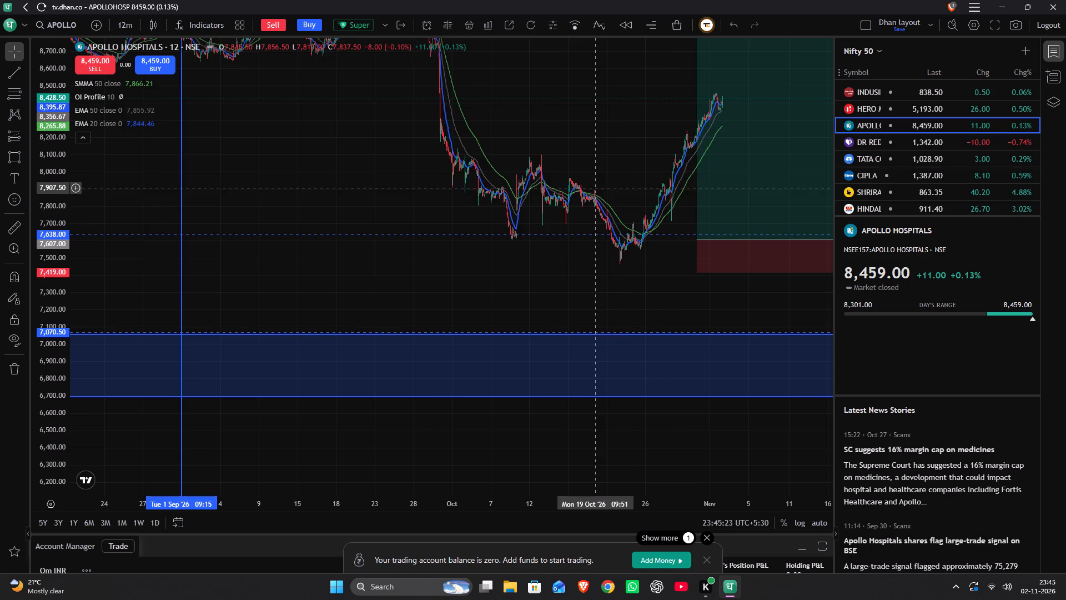
scroll(595, 188, down, 7)
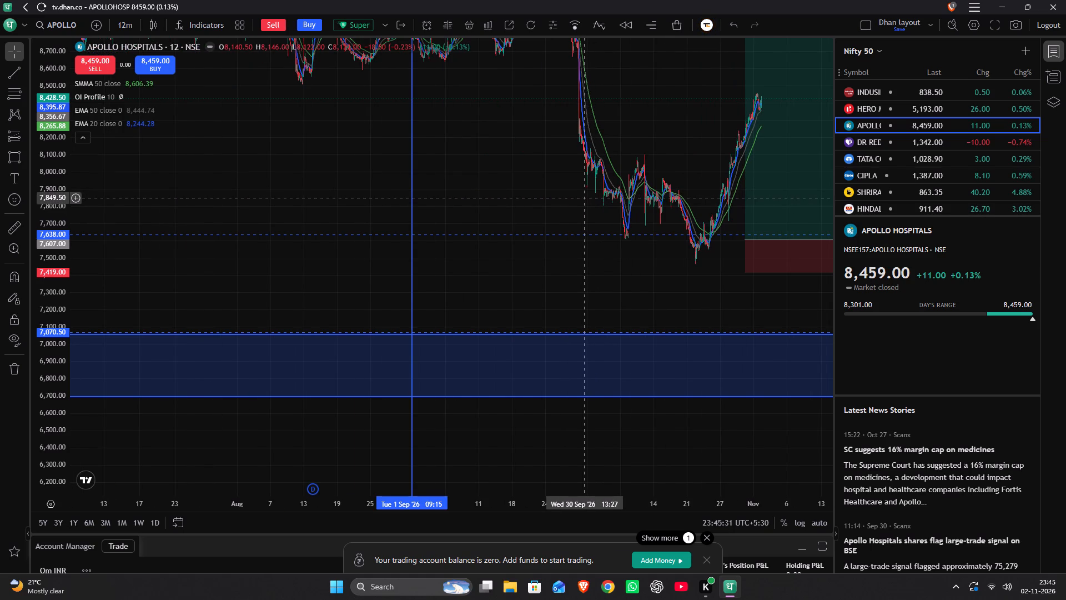
drag(509, 209, 507, 213)
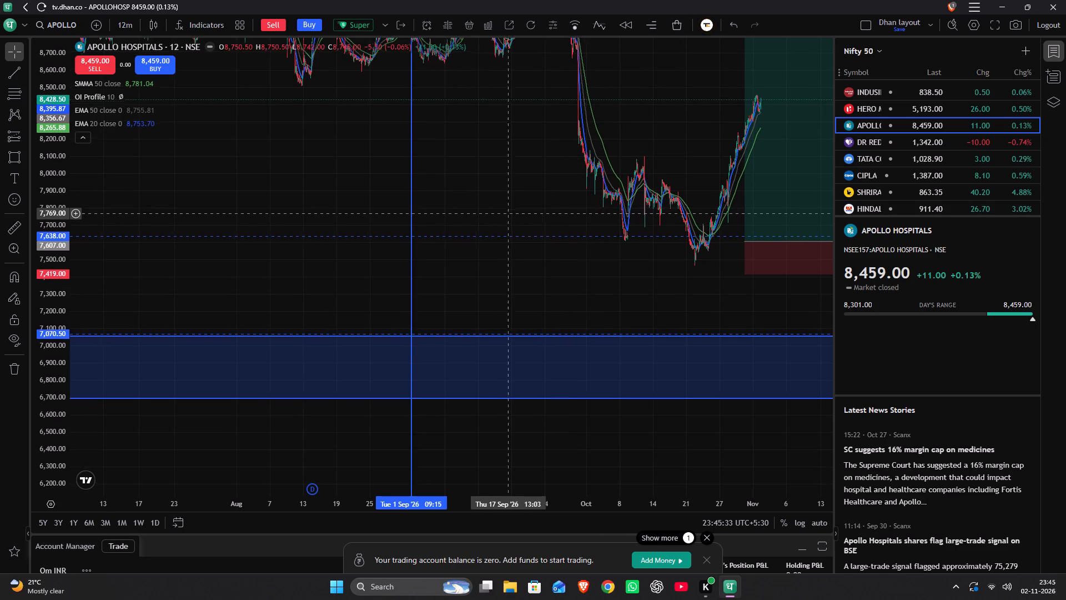
drag(507, 213, 303, 307)
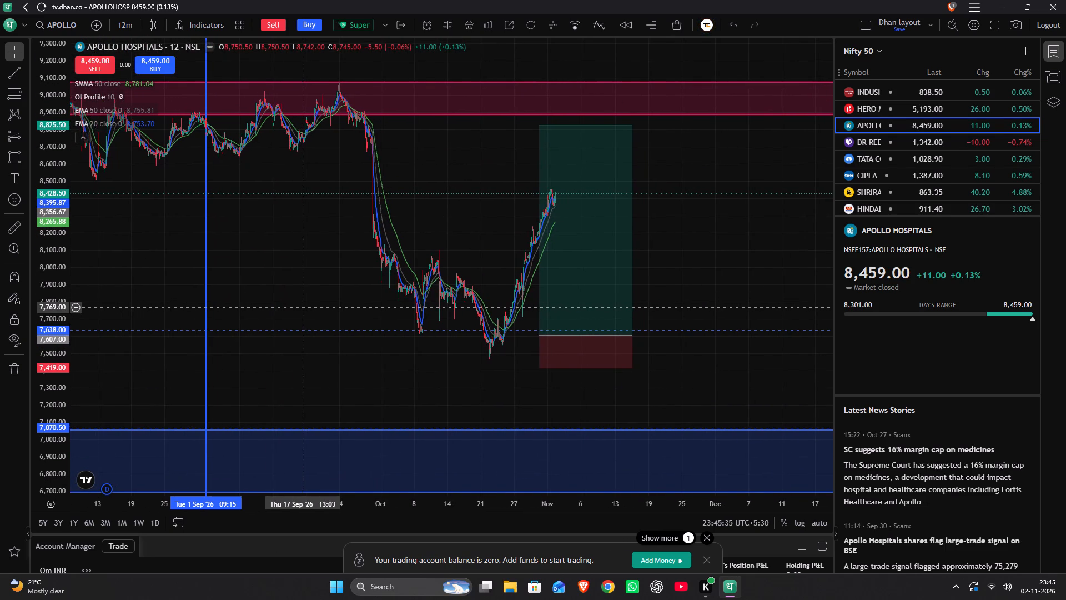
Examine the 12-minute Apollo Hospitals price action from August to November 2026 against the supply zone, demand zone and long position.
drag(303, 307, 300, 307)
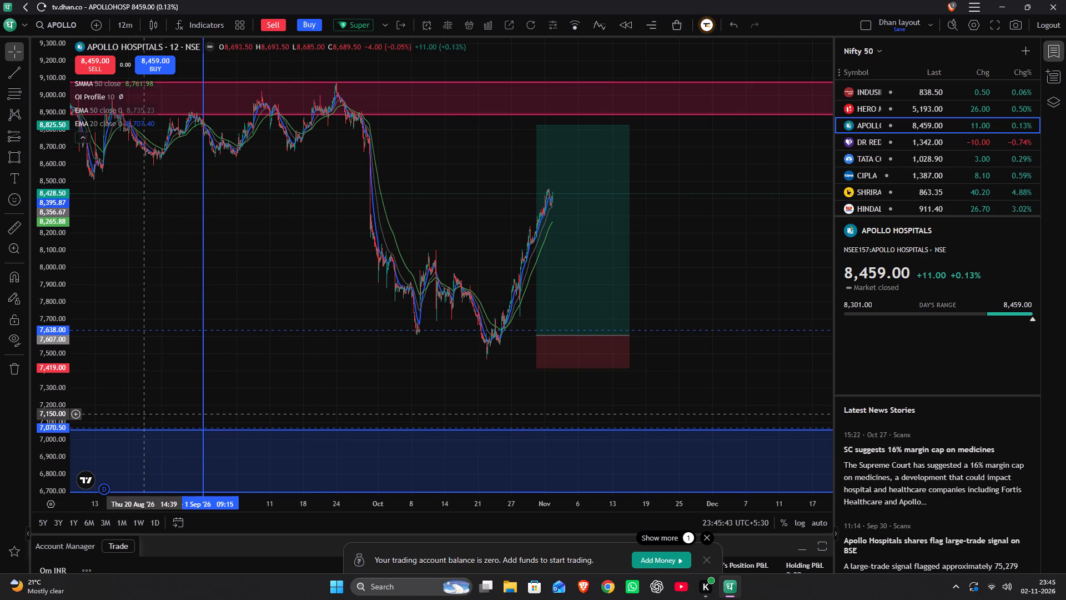
drag(248, 294, 256, 326)
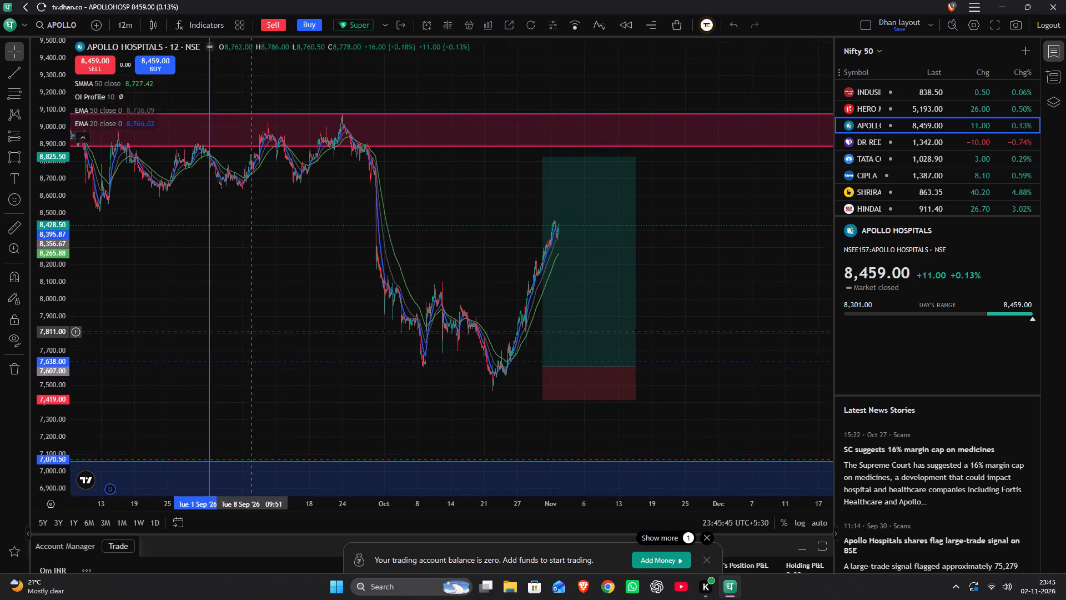
drag(256, 326, 298, 273)
scroll(295, 277, down, 1)
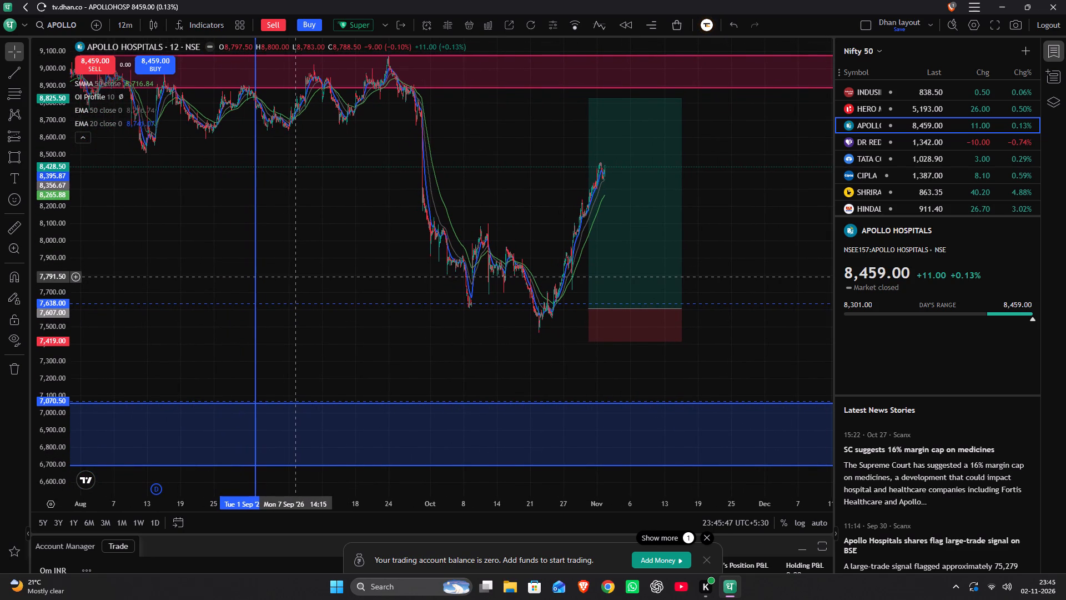
scroll(295, 277, down, 4)
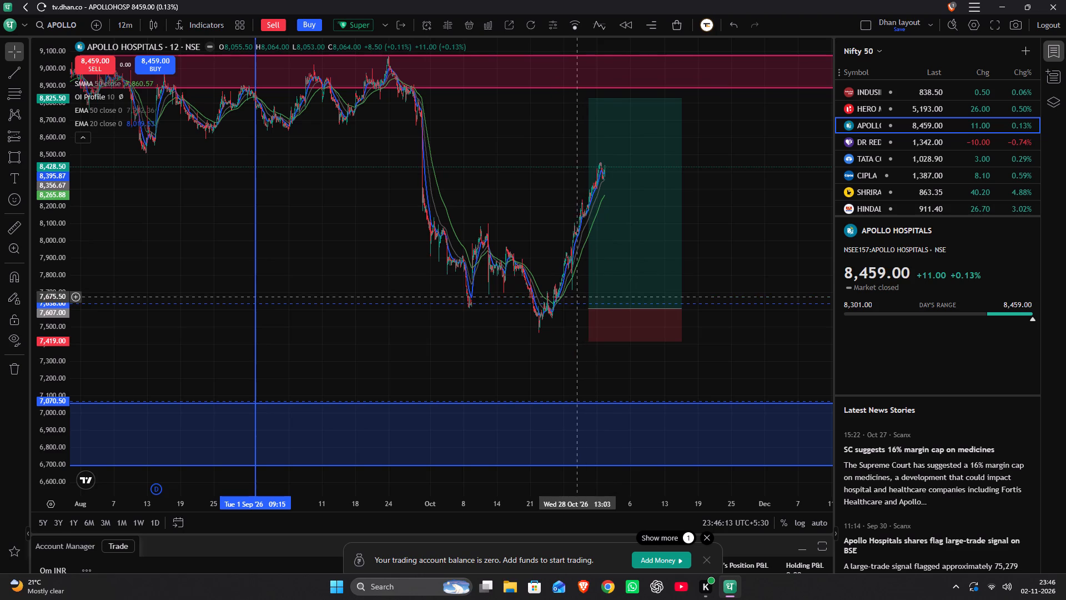
drag(549, 325, 599, 317)
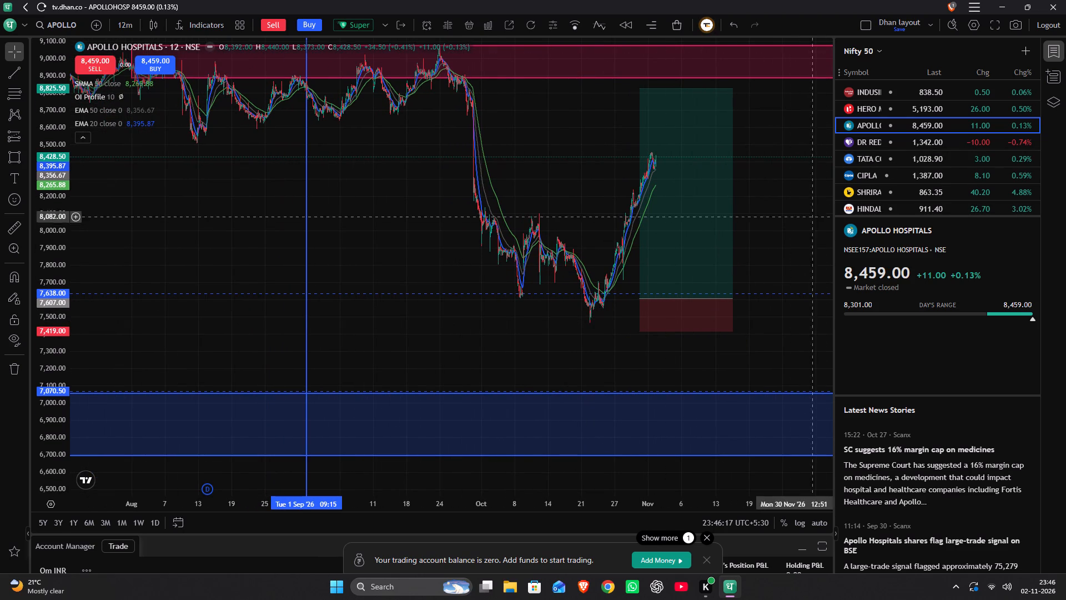
click(886, 137)
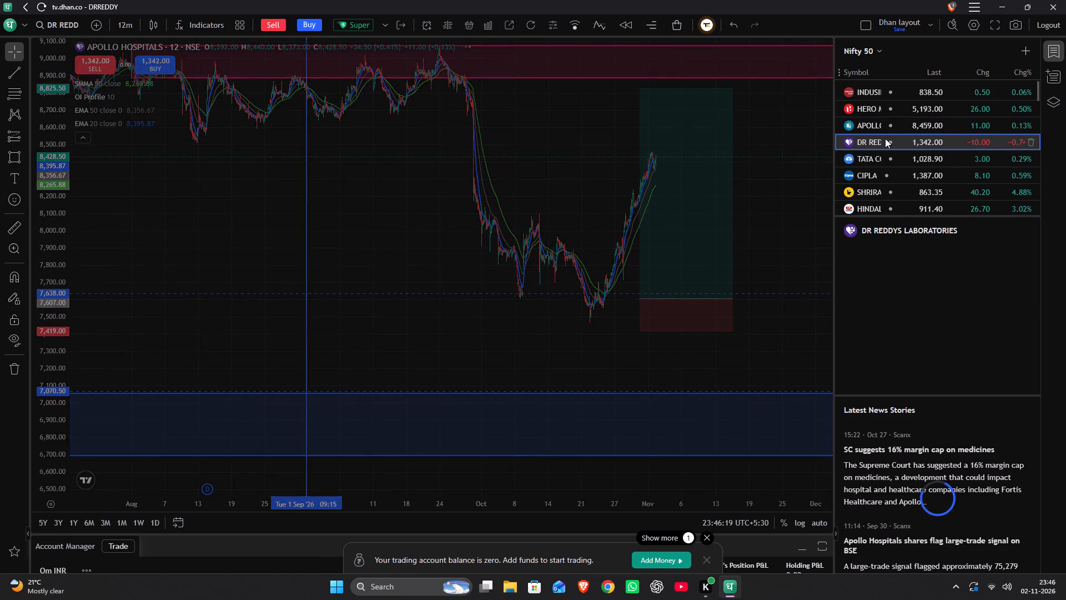
click(852, 124)
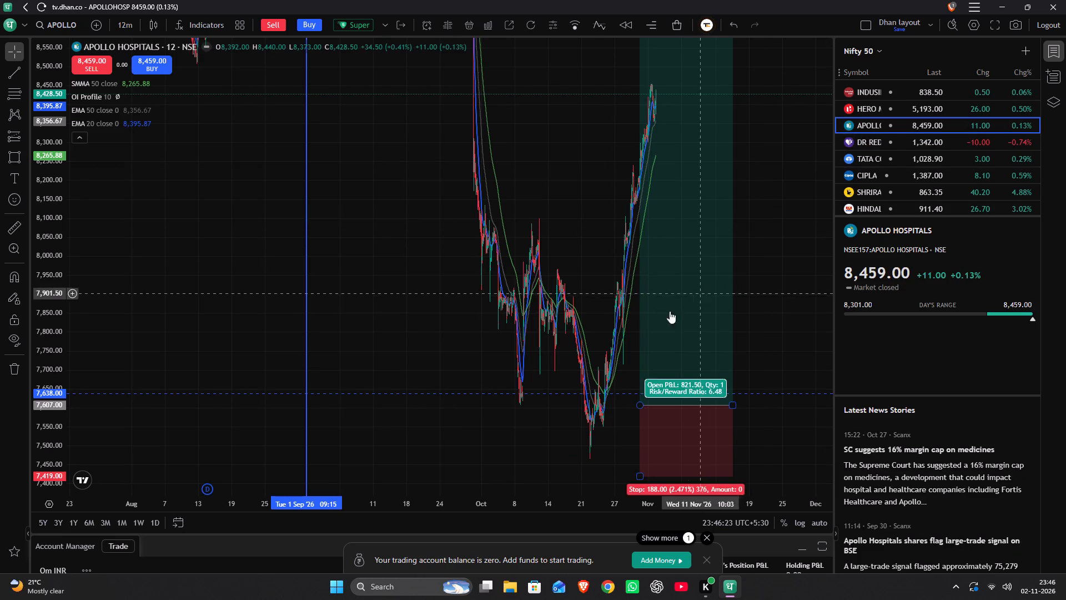
drag(520, 396, 536, 144)
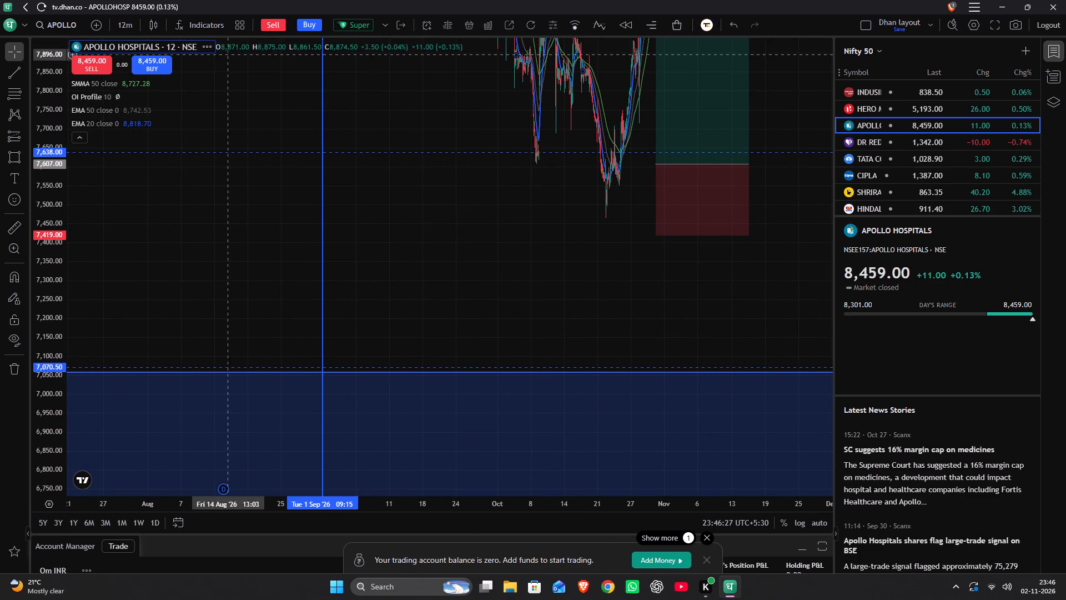
Open the MAHABHARAT watchlist and add Apollo Hospitals to it.
click(855, 53)
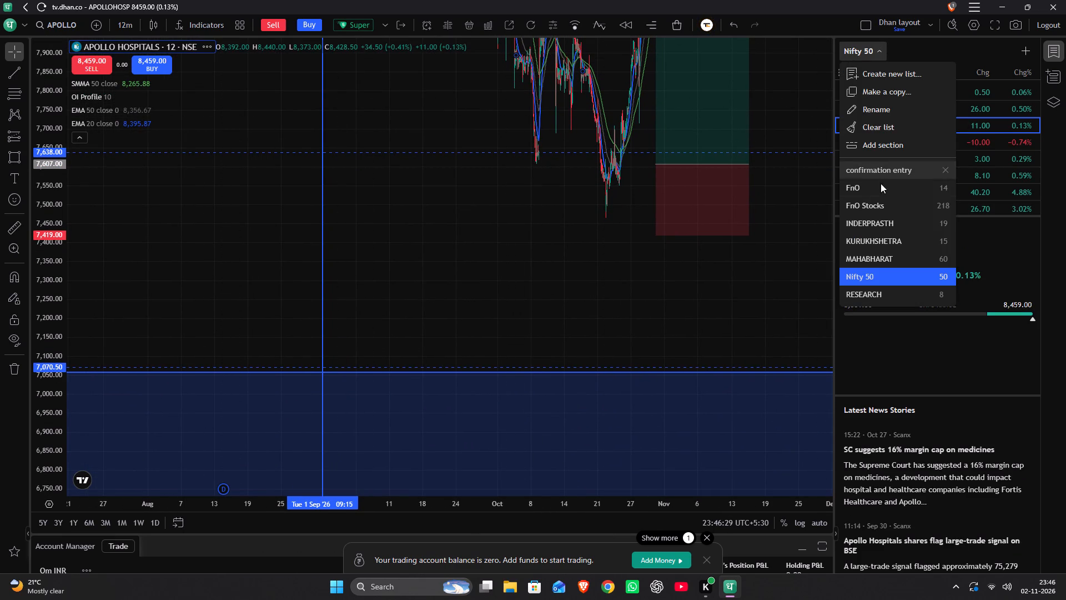
click(855, 260)
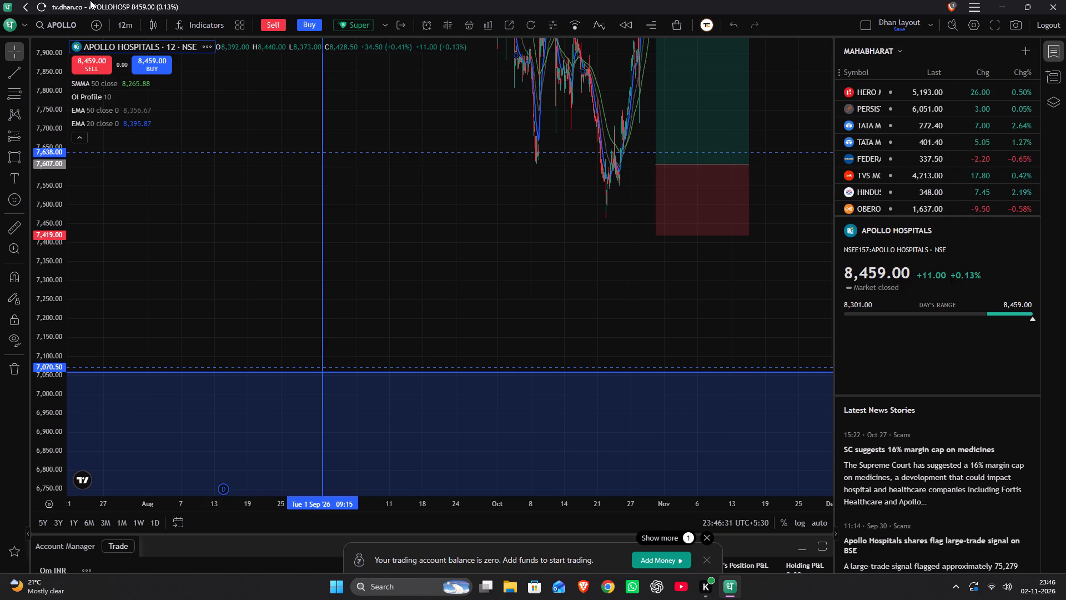
click(209, 48)
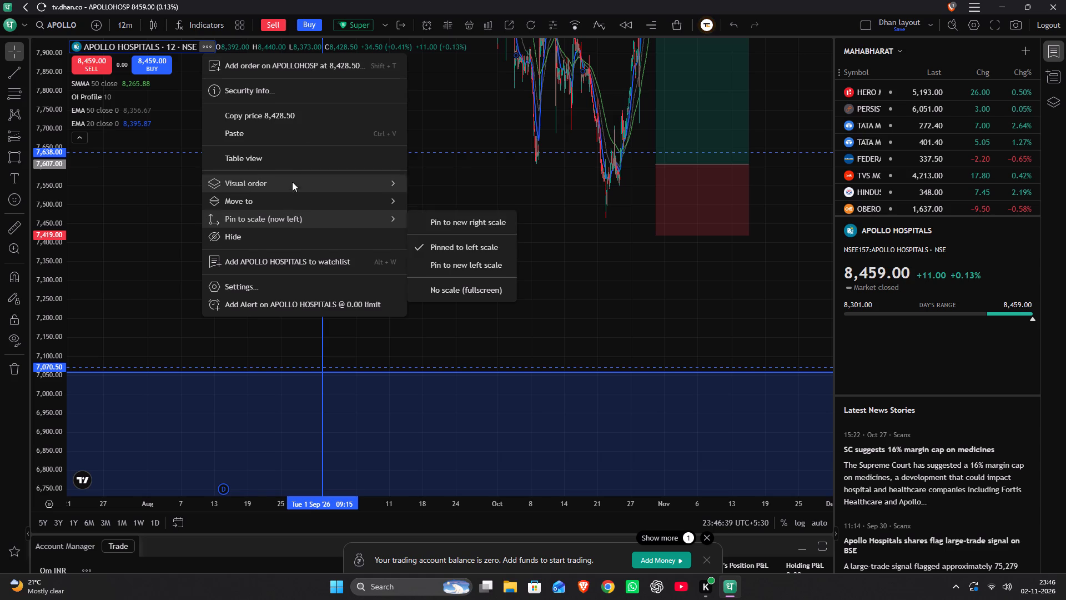
click(265, 265)
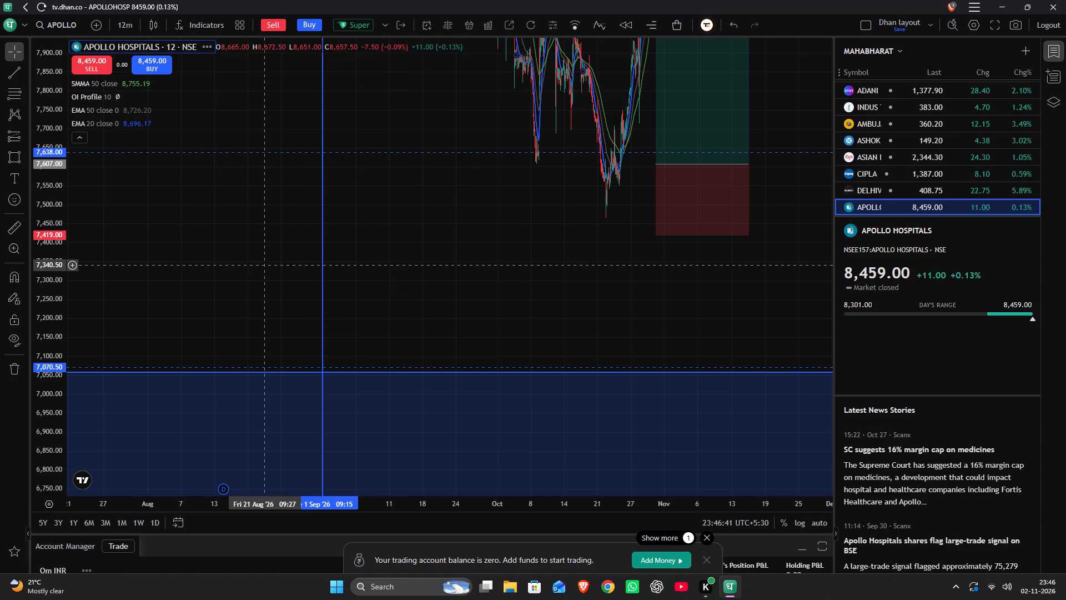
Switch the Apollo Hospitals chart to the 1-day timeframe.
key(1)
key(d)
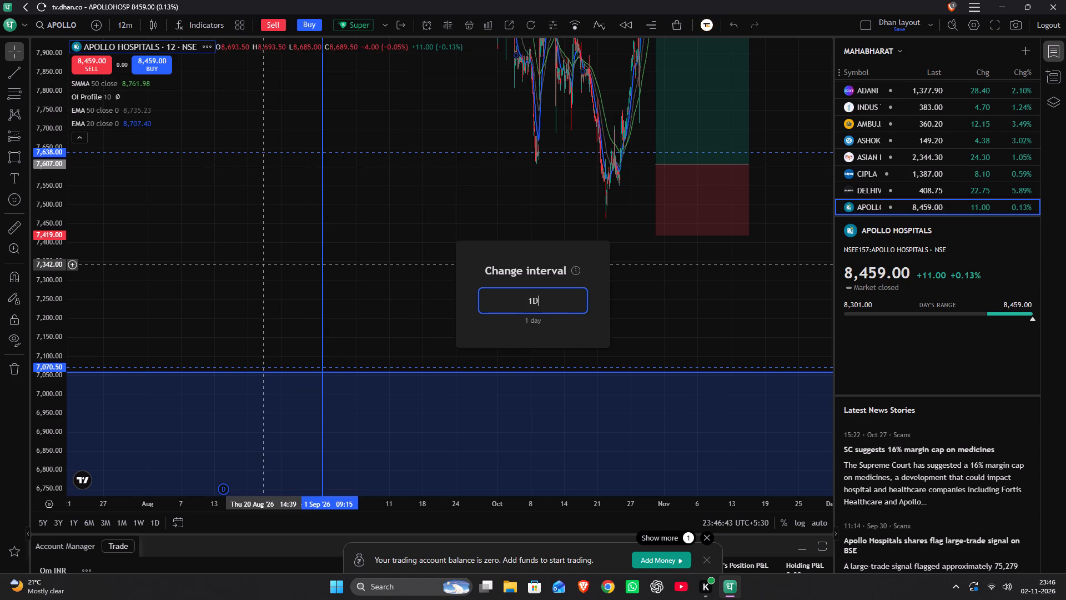
key(Return)
Examine the daily candles from January to November 2026 around the blue demand zone and the long position.
scroll(368, 241, up, 4)
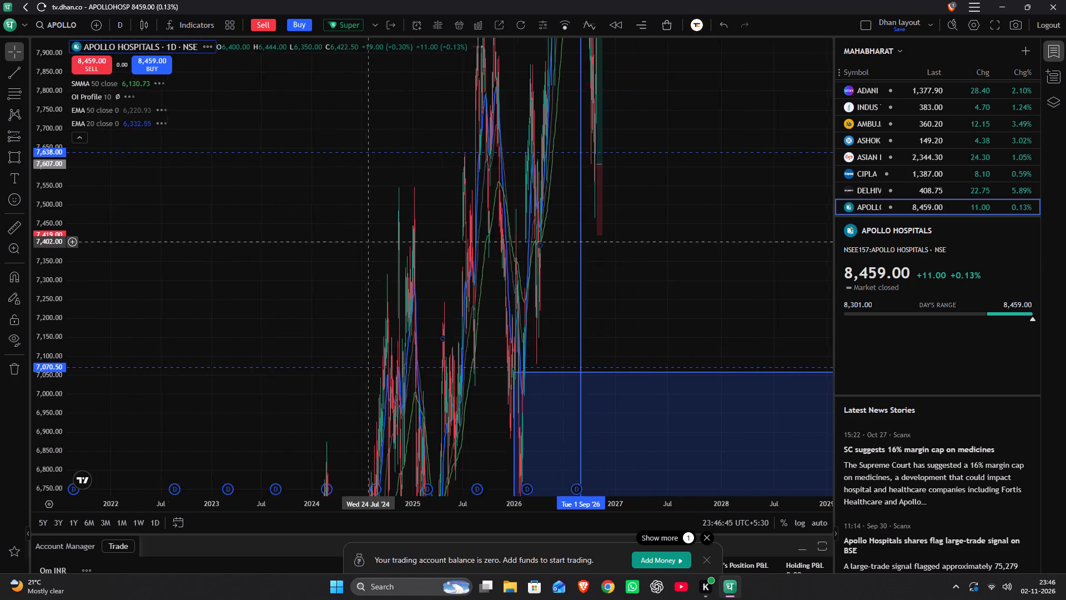
scroll(368, 242, up, 10)
drag(291, 266, 563, 218)
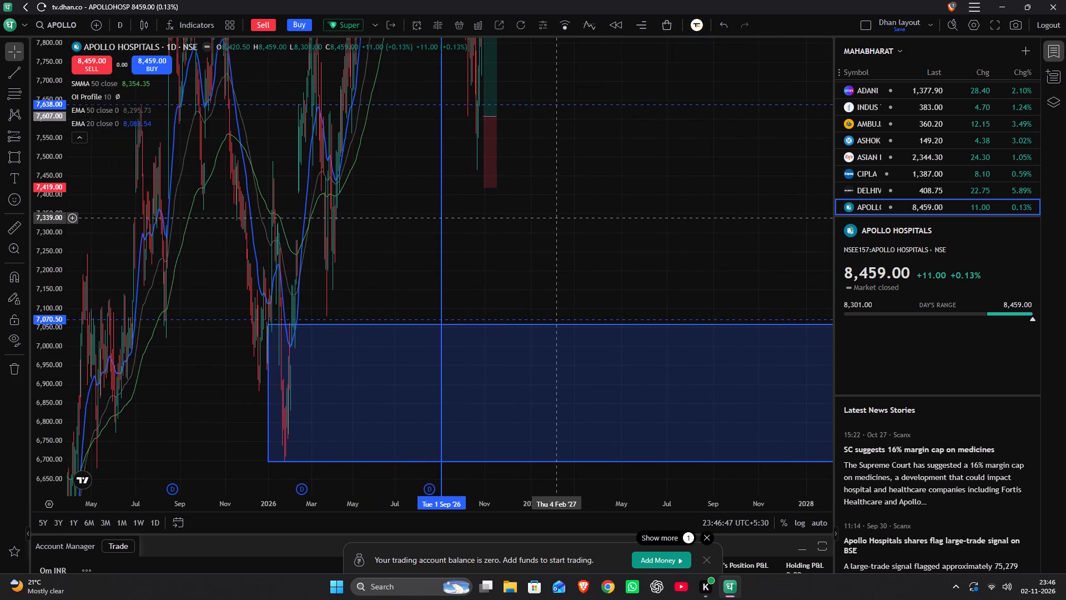
scroll(556, 218, up, 5)
drag(262, 229, 409, 356)
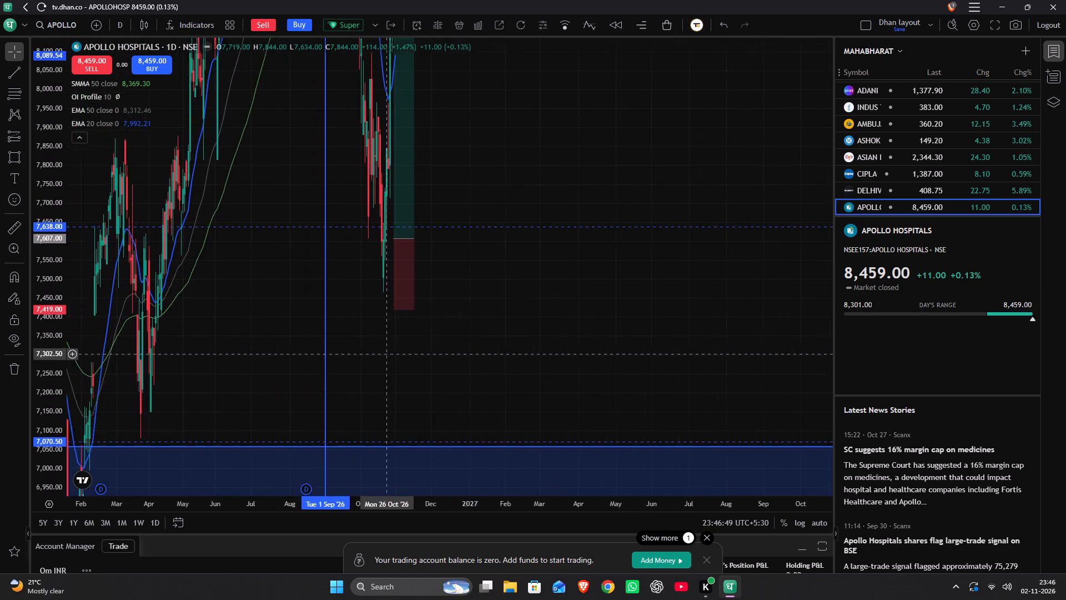
drag(409, 356, 555, 365)
scroll(556, 363, up, 8)
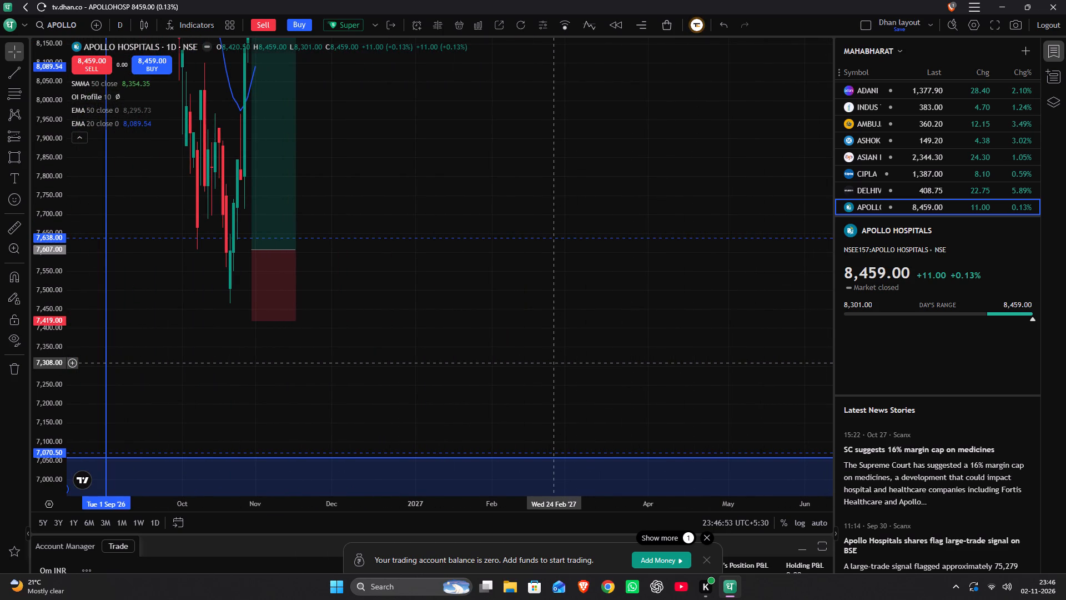
drag(126, 347, 425, 204)
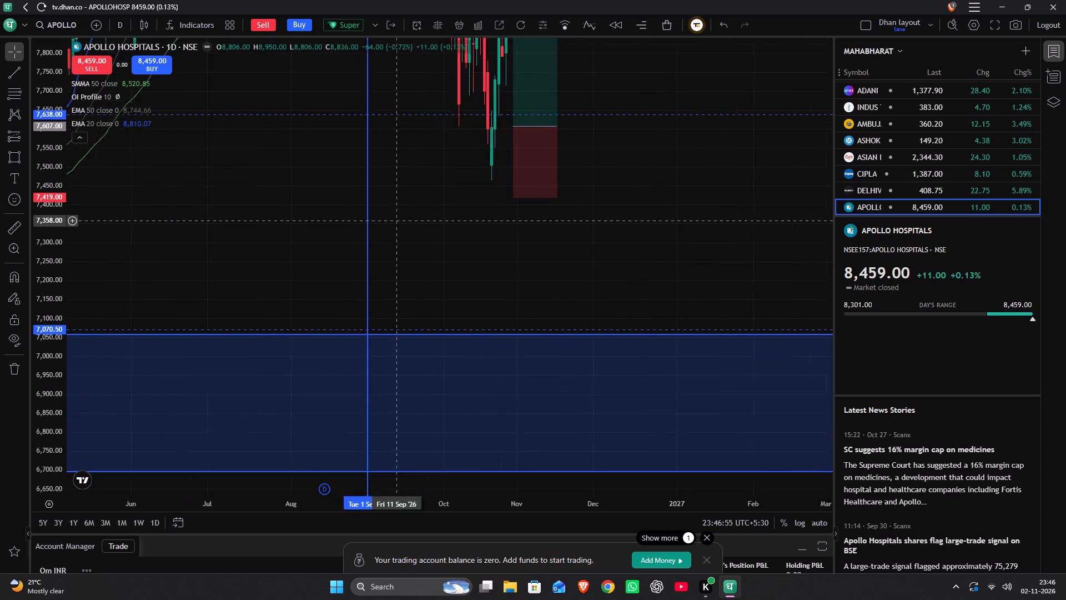
drag(425, 204, 707, 259)
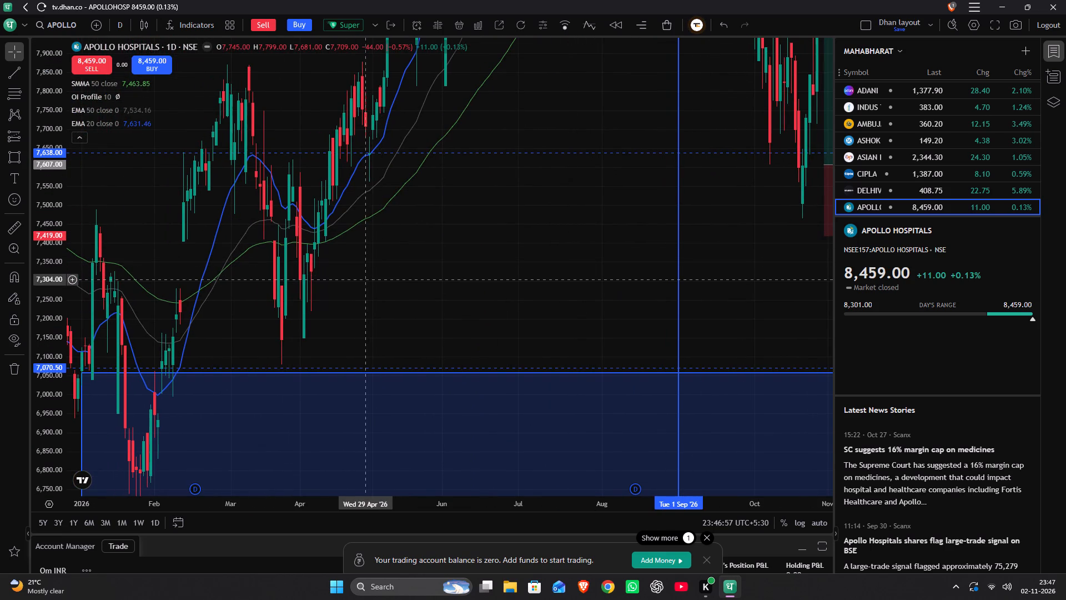
drag(363, 280, 389, 242)
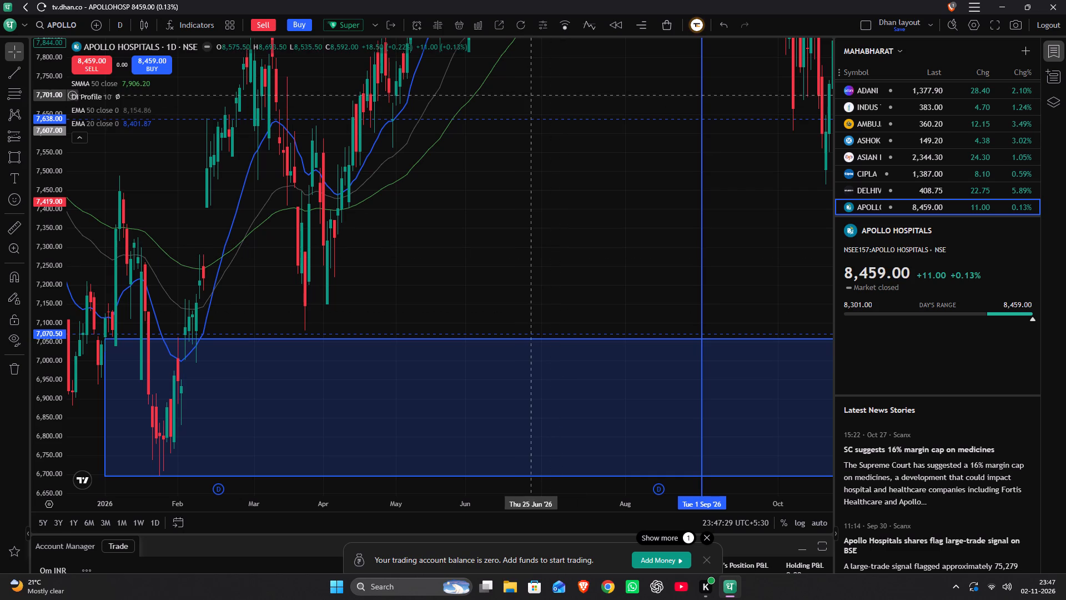
Start a new price alert on Apollo Hospitals and set its alert price to 7080.
click(420, 23)
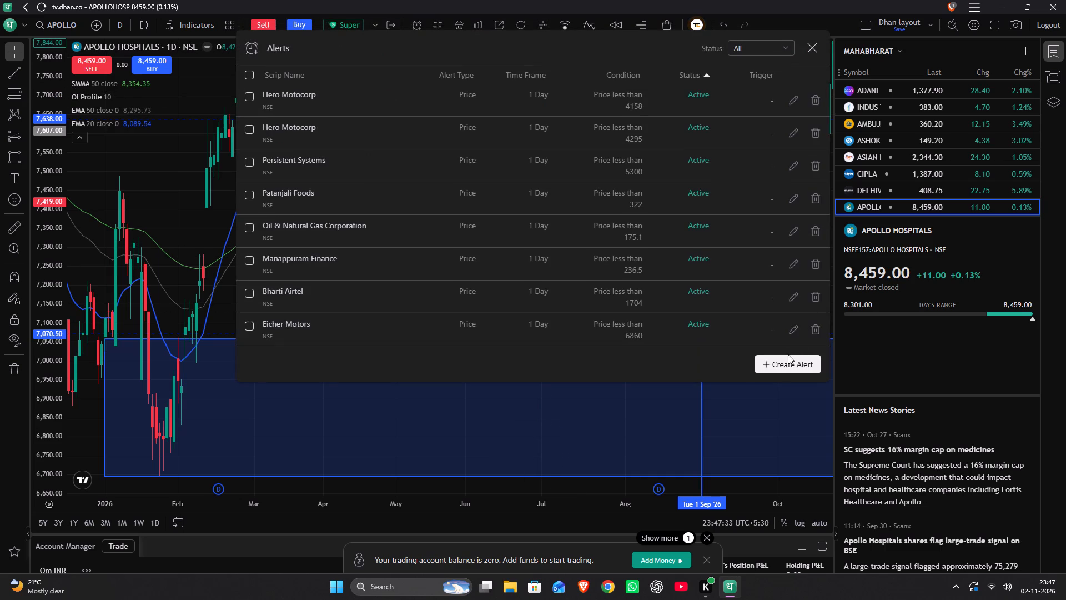
click(785, 361)
drag(586, 171, 565, 172)
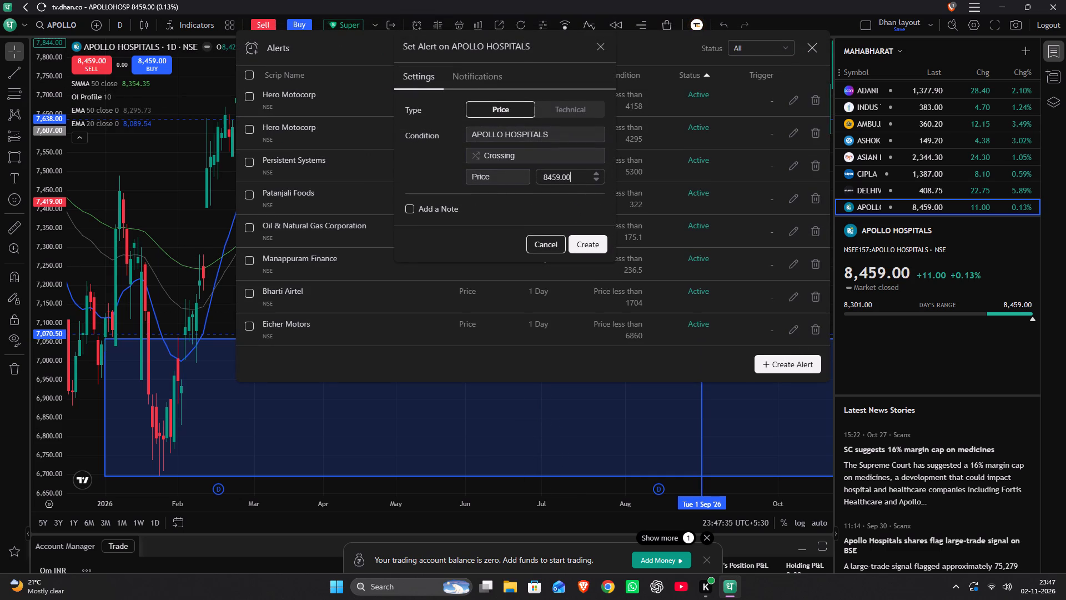
drag(565, 172, 506, 183)
key(BackSpace)
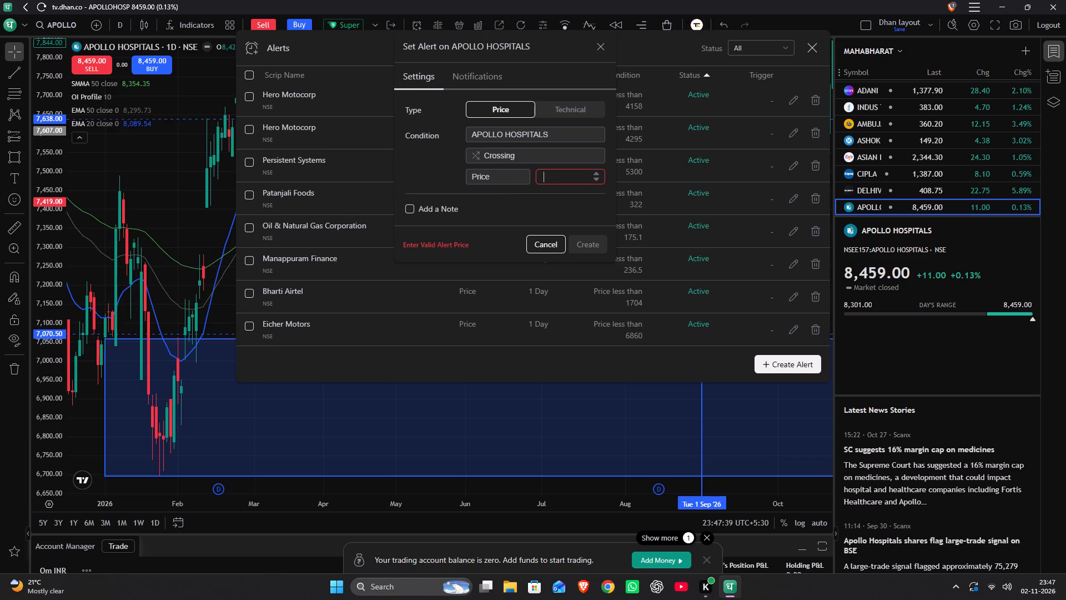
text(7080)
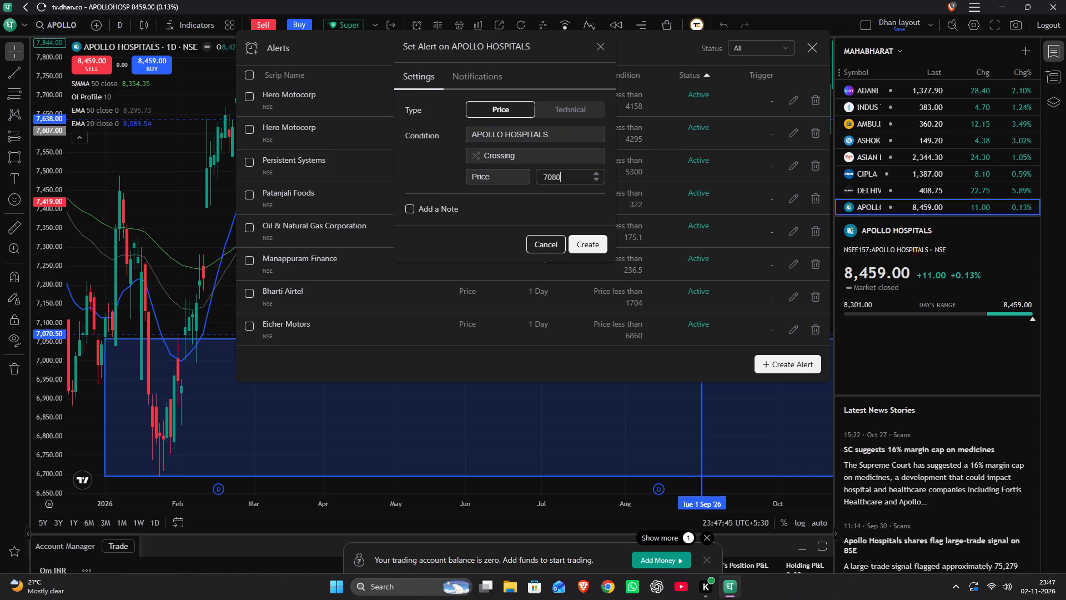
Create the prepared Apollo Hospitals price alert at 7080 and close the alerts list.
click(582, 245)
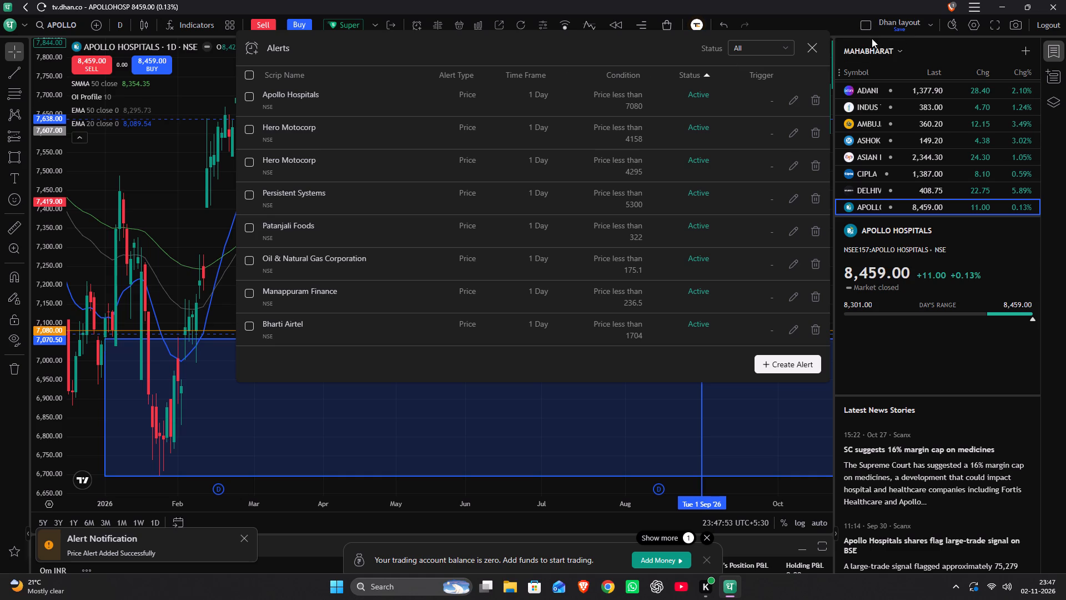
click(813, 47)
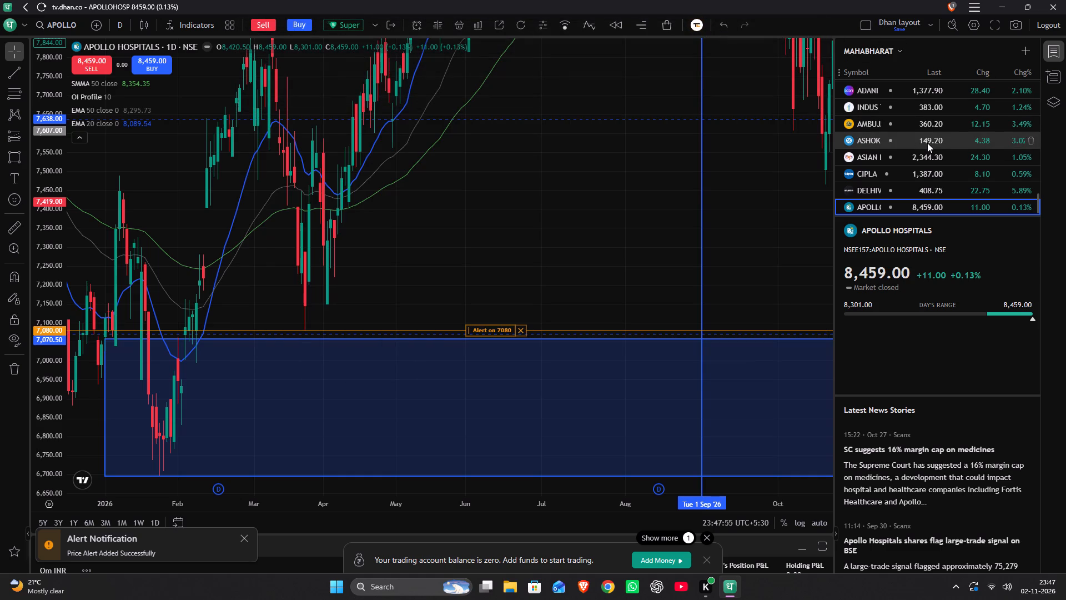
Switch to the Nifty 50 watchlist and load the Dr Reddys Laboratories chart from it.
click(885, 49)
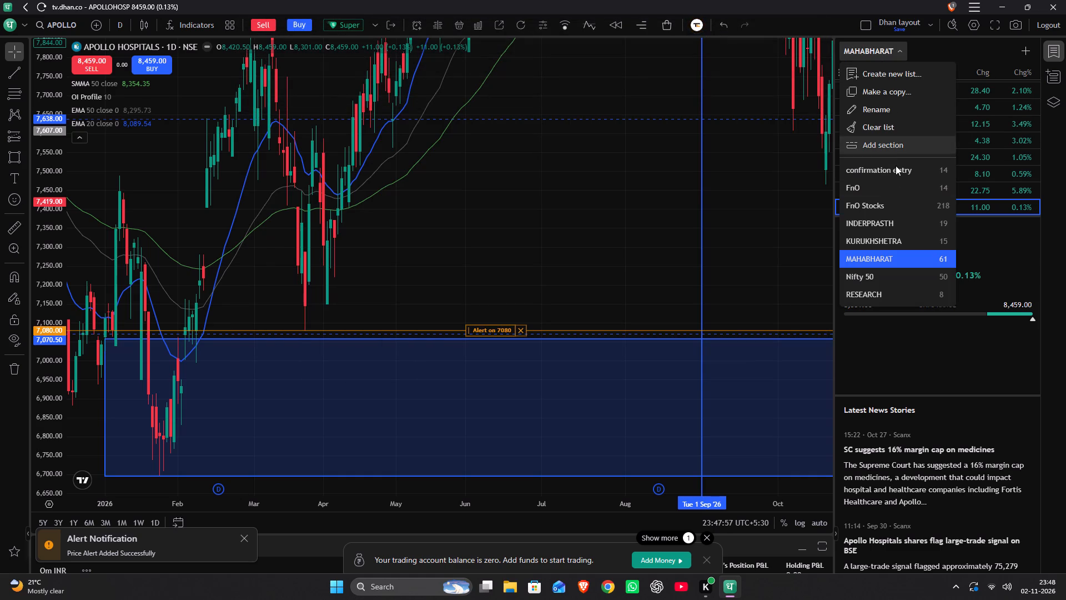
click(878, 274)
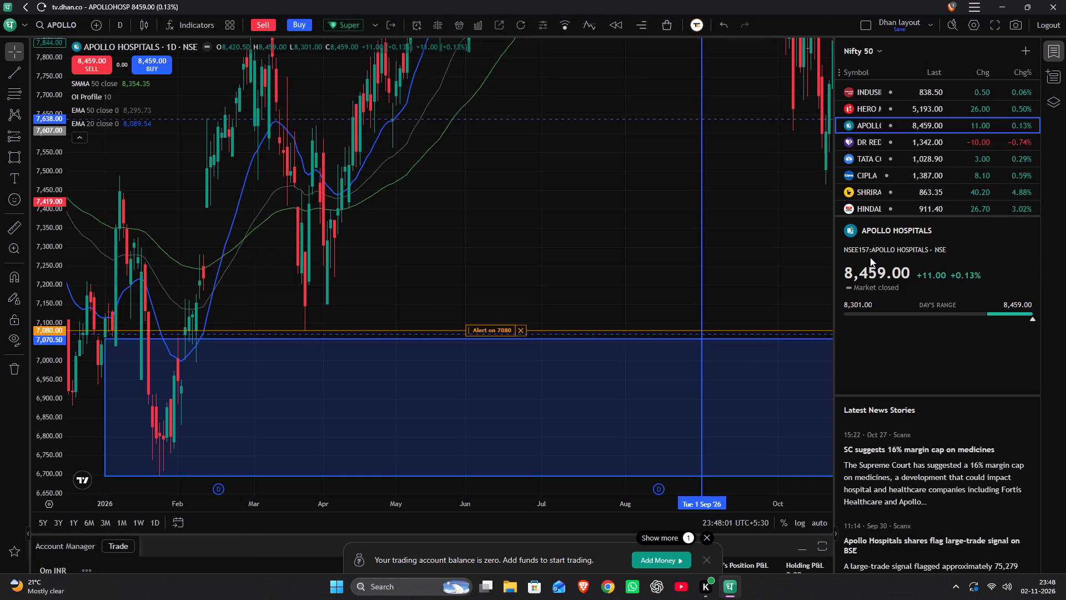
click(882, 144)
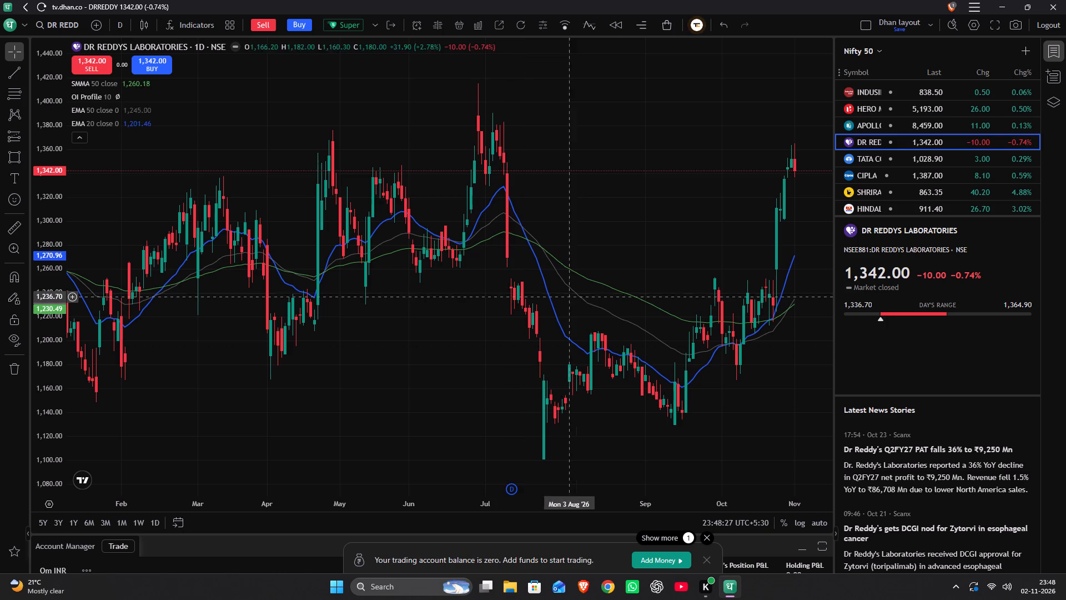
Switch the Dr Reddys Laboratories chart to the 1-month timeframe.
drag(590, 285, 438, 167)
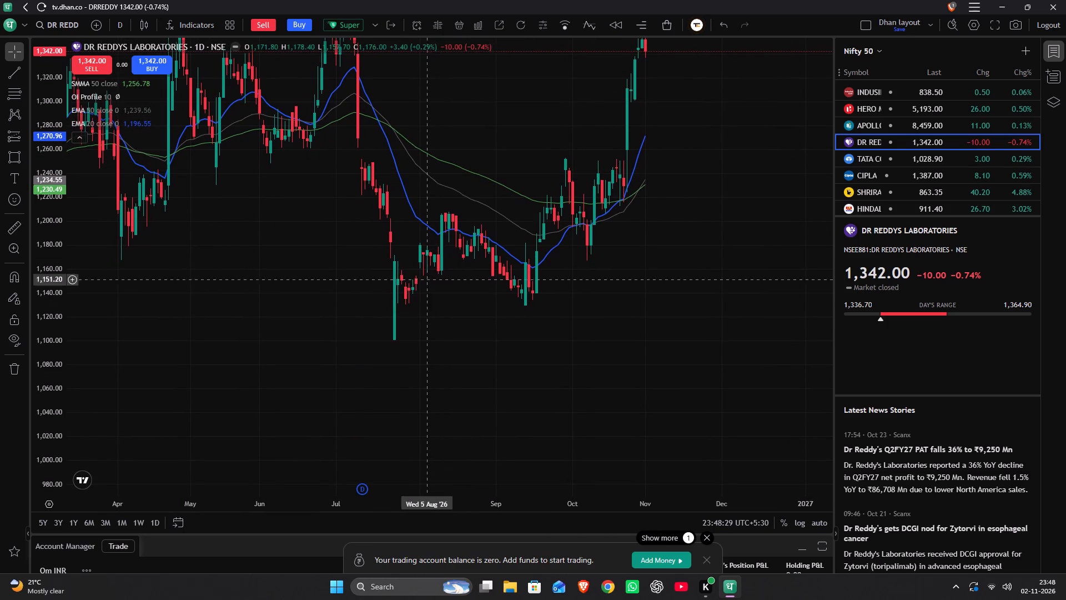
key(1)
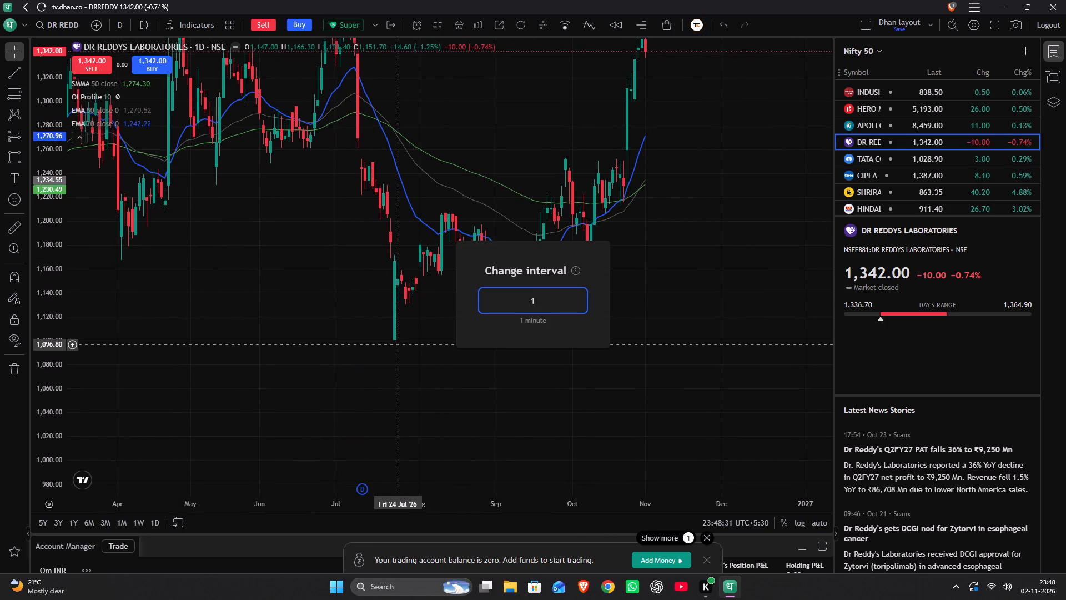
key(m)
key(Return)
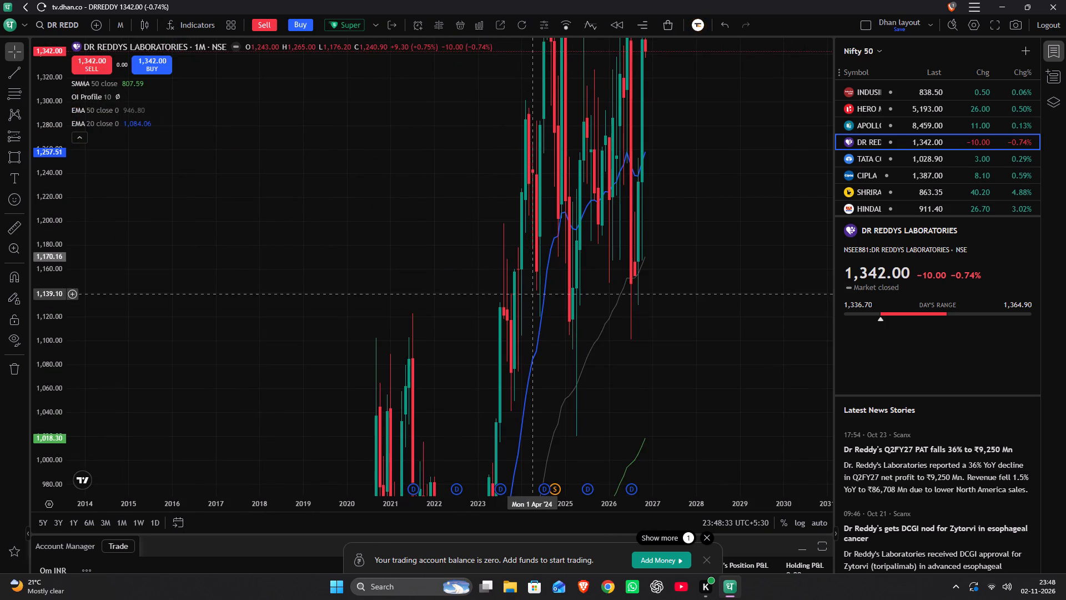
Examine the monthly candles of Dr Reddys Laboratories from 2024 to 2026 at closer range.
drag(534, 294, 526, 367)
scroll(525, 355, up, 9)
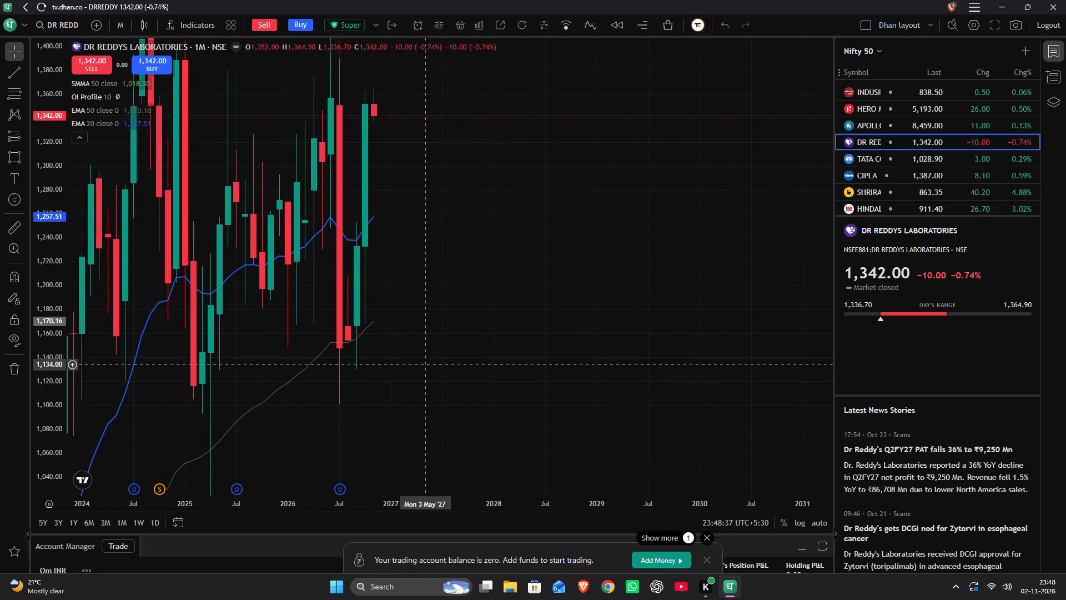
Draw a rectangle on the monthly Dr Reddys Laboratories chart from September 2026 to June 2030, between about 1,128.90 and 1,166.50.
key(alt+shift+r)
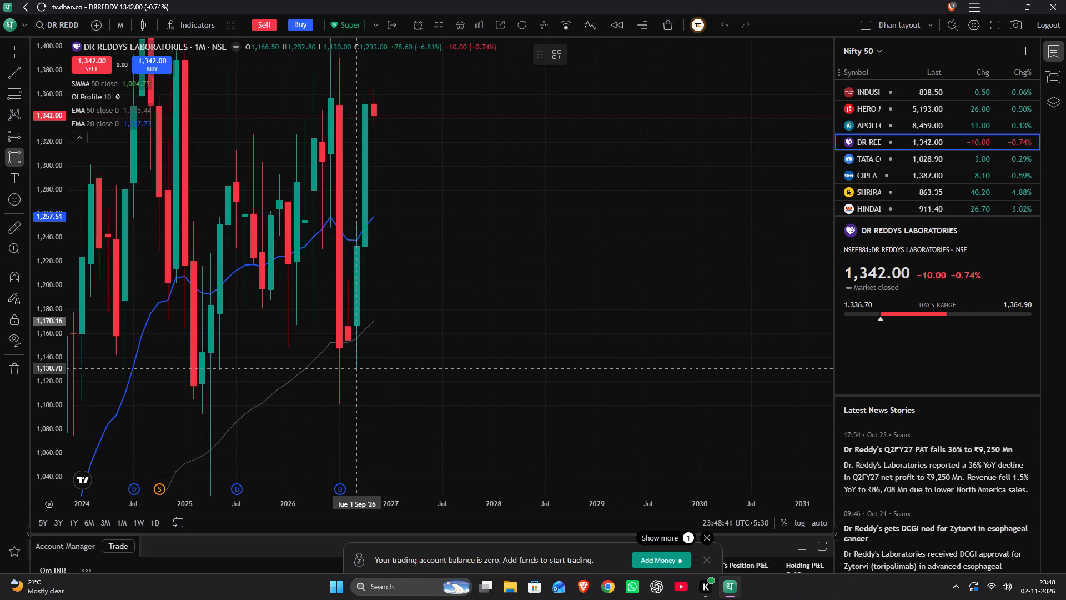
drag(358, 371, 730, 337)
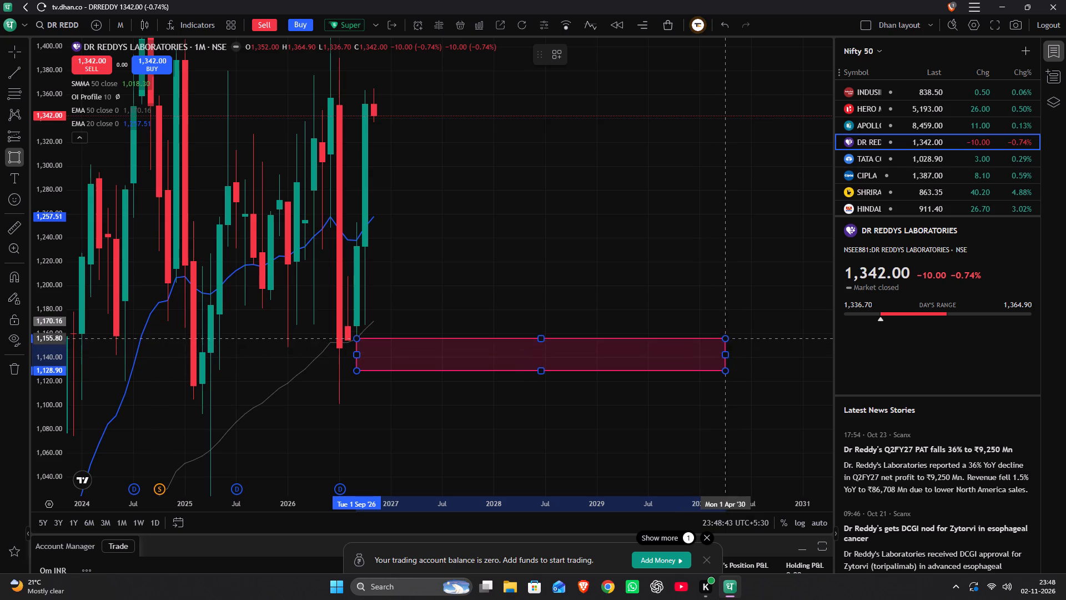
drag(730, 337, 745, 326)
click(744, 326)
click(559, 247)
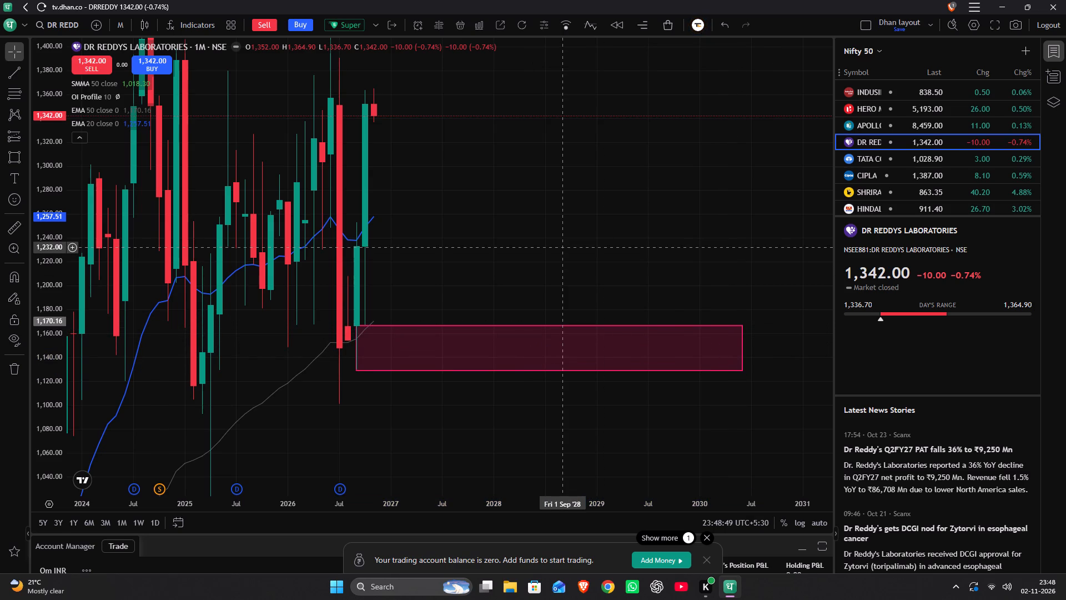
Apply the MONTHLY DEMAND ZONE template to the Dr Reddys rectangle.
click(543, 324)
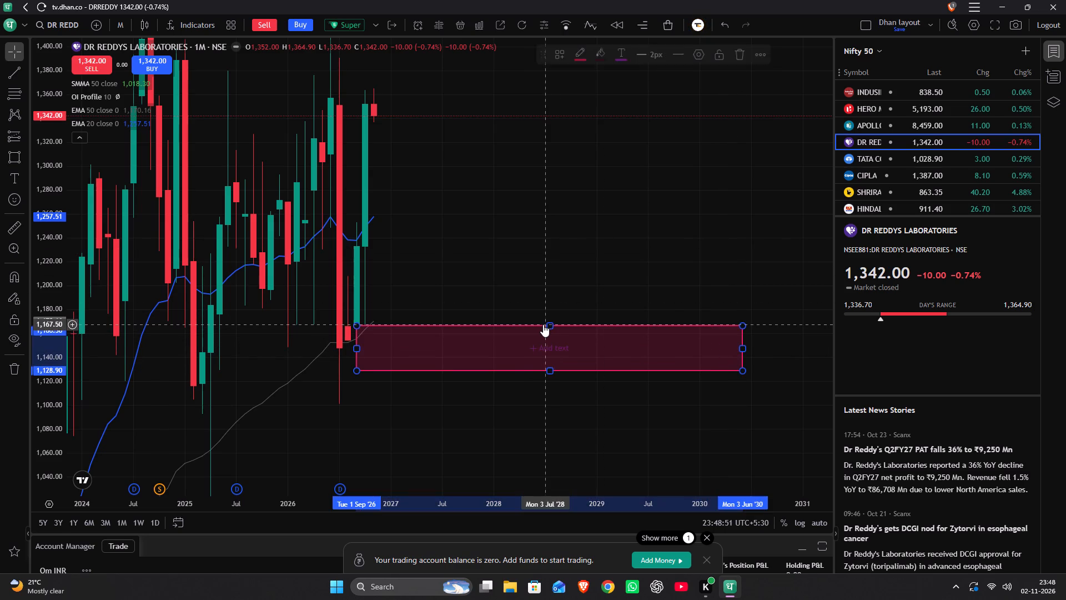
click(543, 325)
click(487, 377)
click(460, 387)
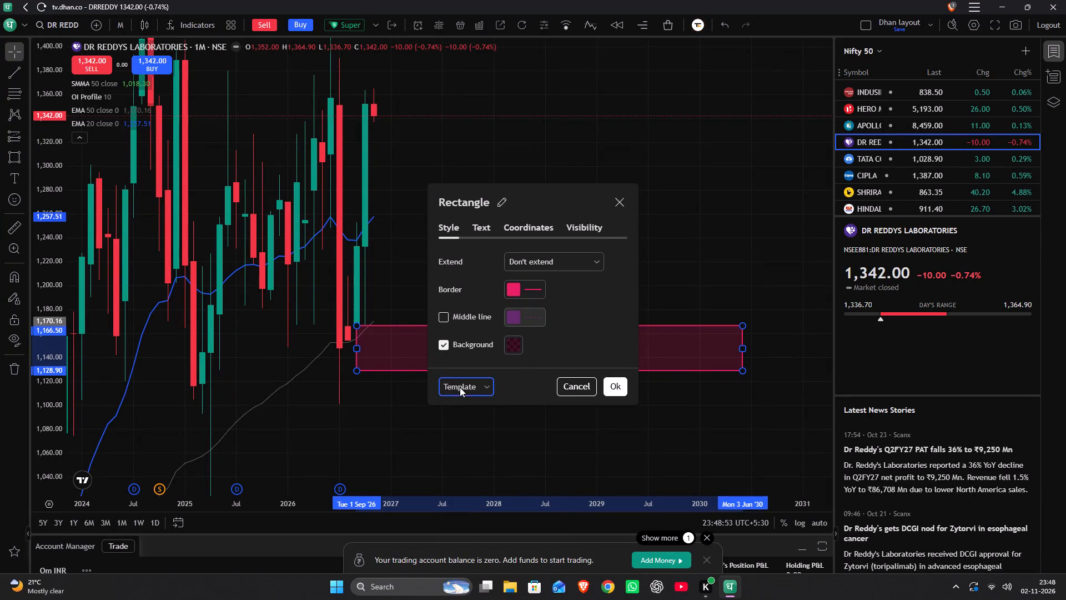
click(473, 421)
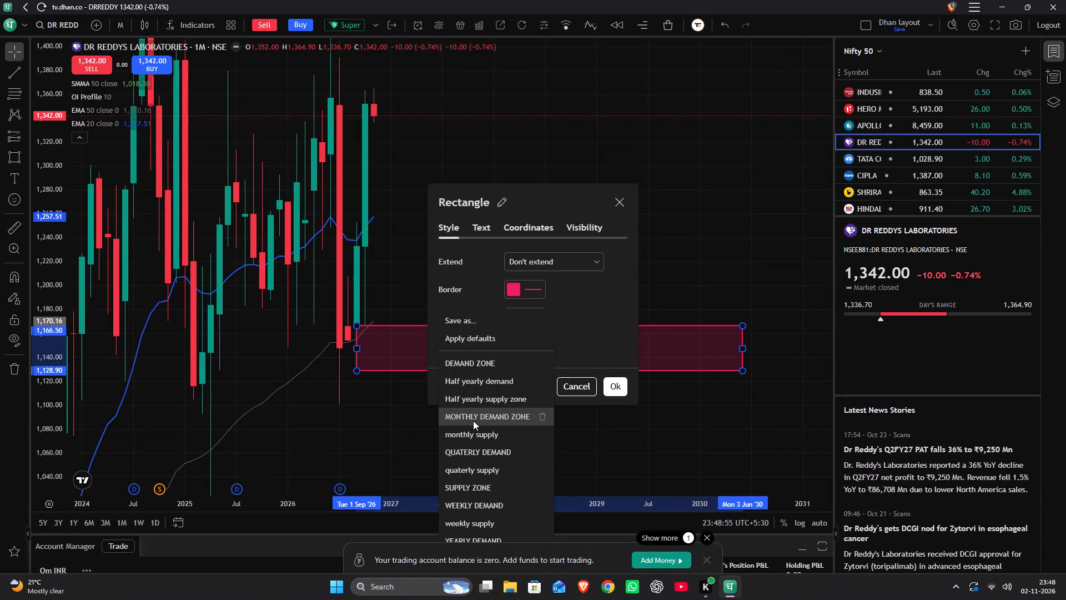
click(608, 387)
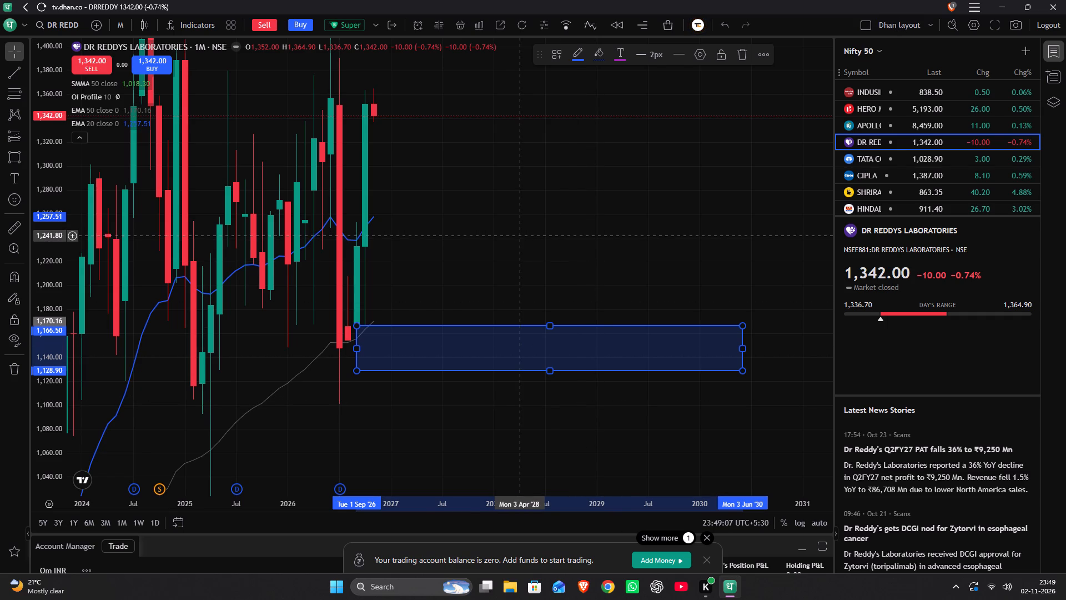
Switch the Dr Reddys Laboratories chart to the 1-day timeframe.
scroll(521, 236, down, 2)
drag(520, 232, 562, 81)
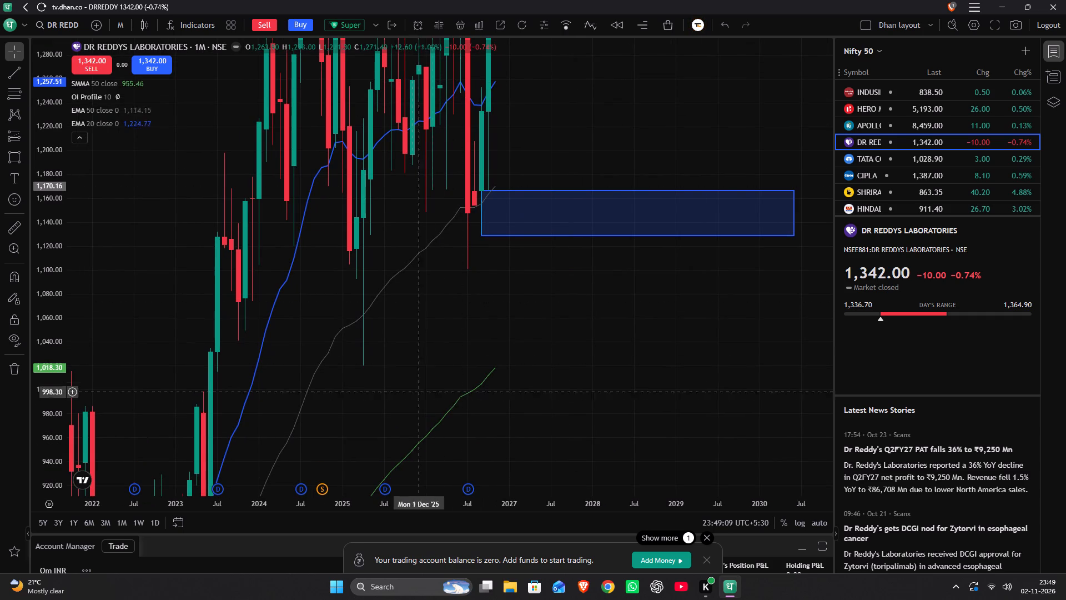
text(1d)
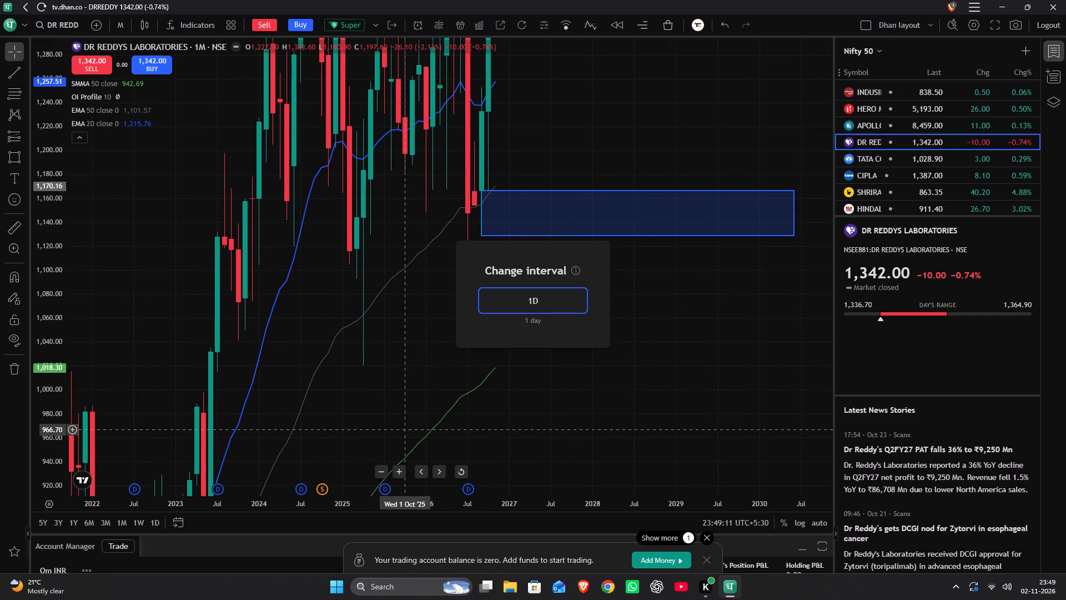
key(Return)
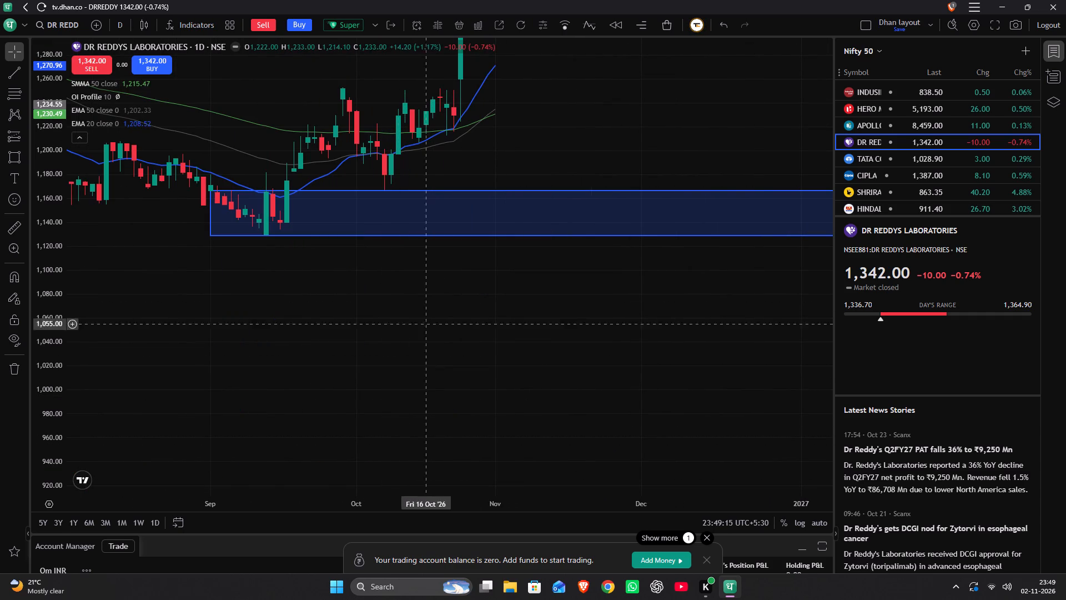
scroll(29, 278, up, 5)
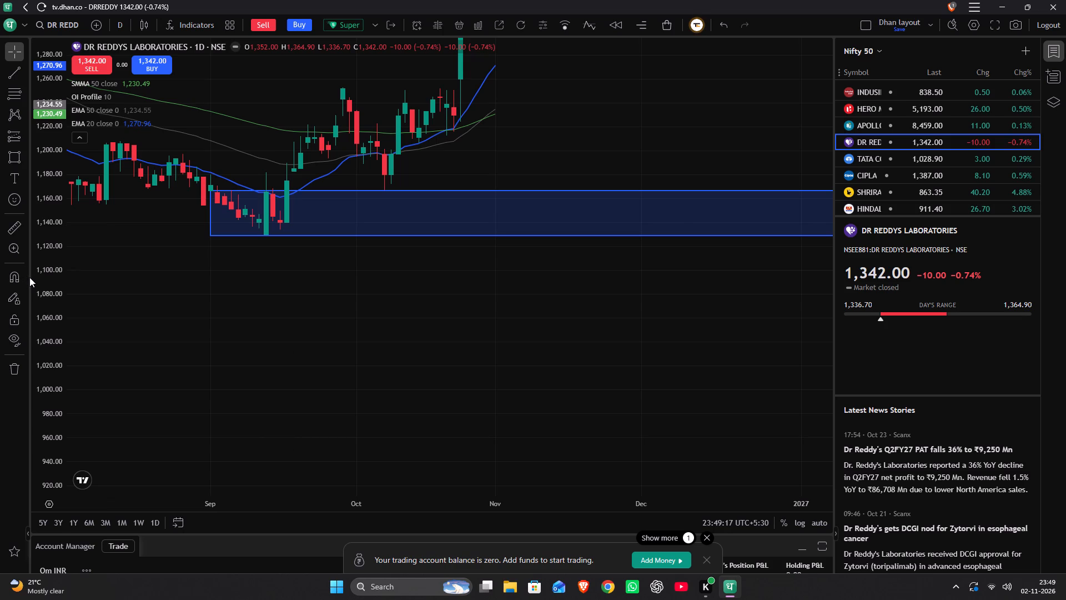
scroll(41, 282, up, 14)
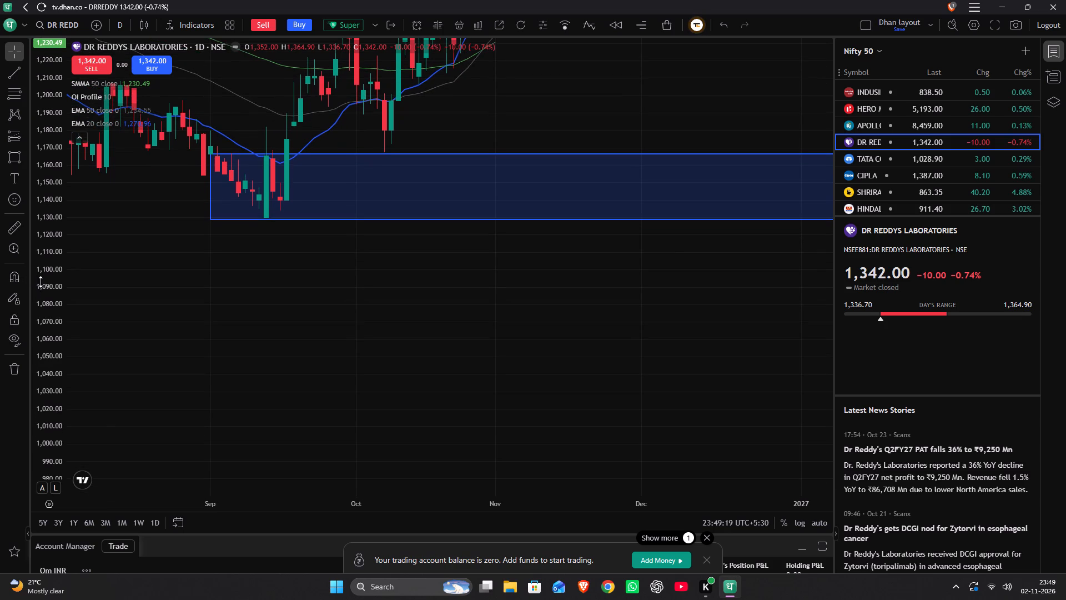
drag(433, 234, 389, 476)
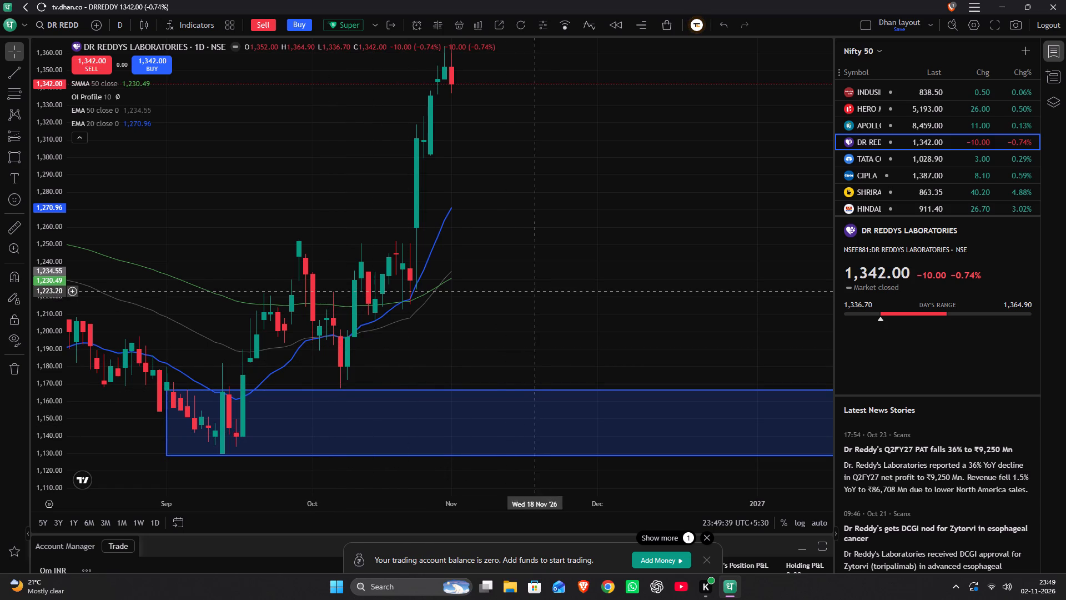
Open the Tata Consumer Products chart from the Nifty 50 watchlist and switch it to the 1-month timeframe.
click(899, 162)
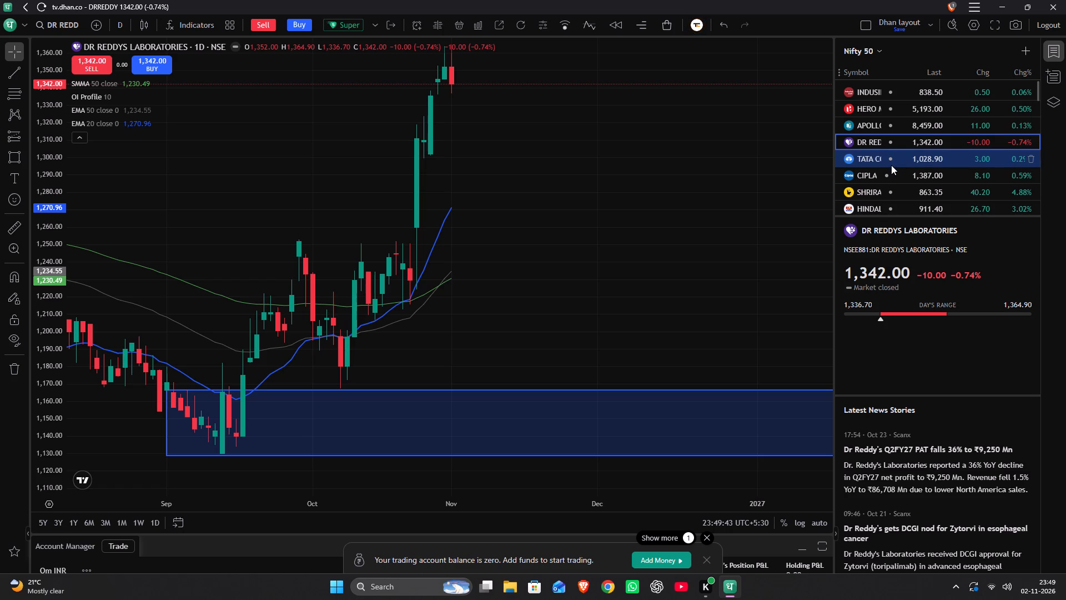
click(888, 159)
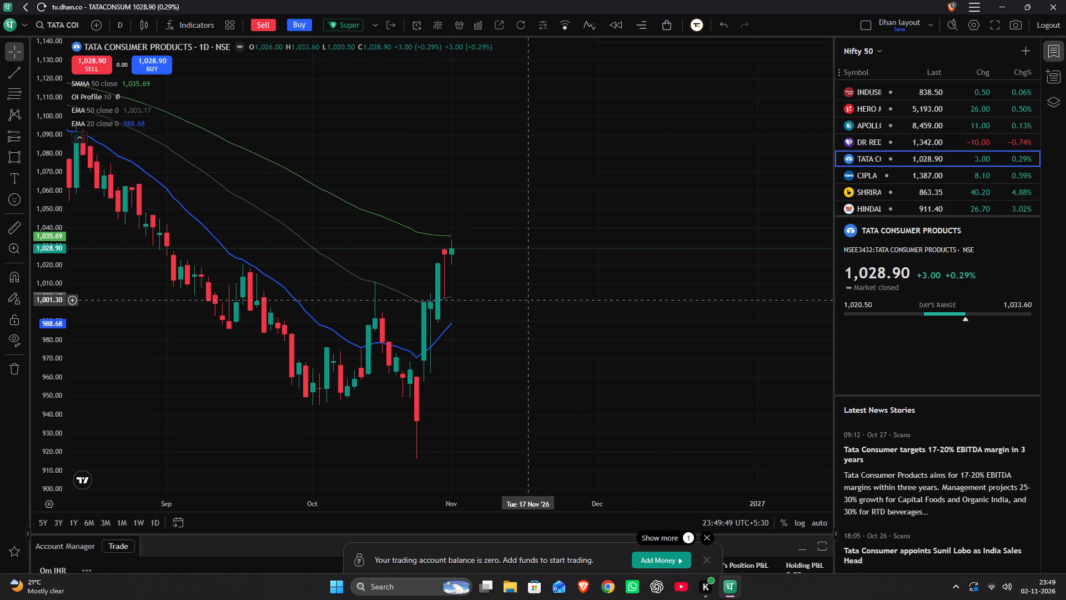
key(1)
key(m)
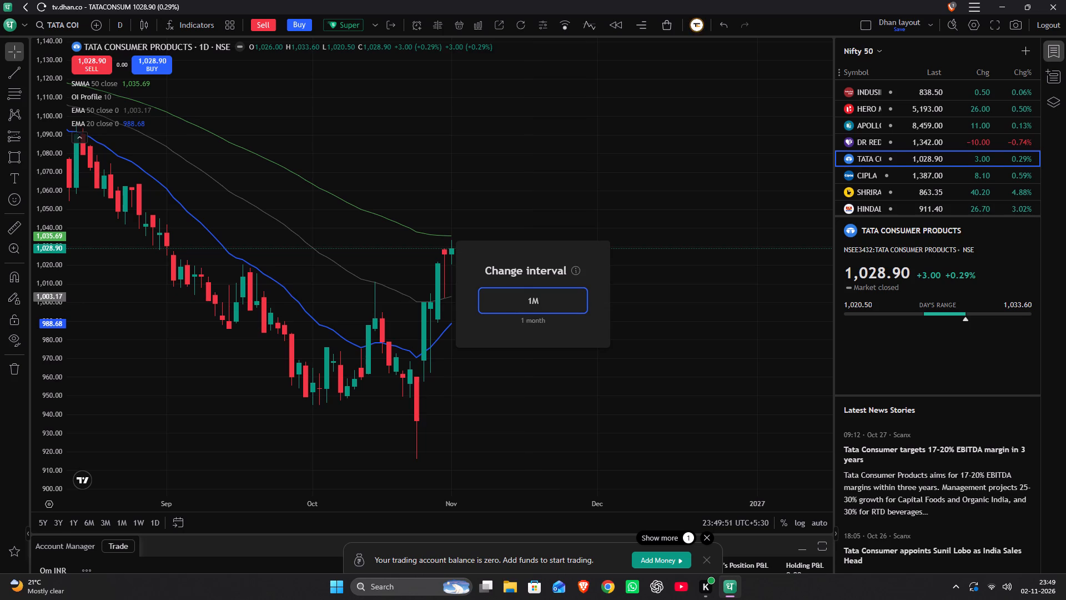
key(Return)
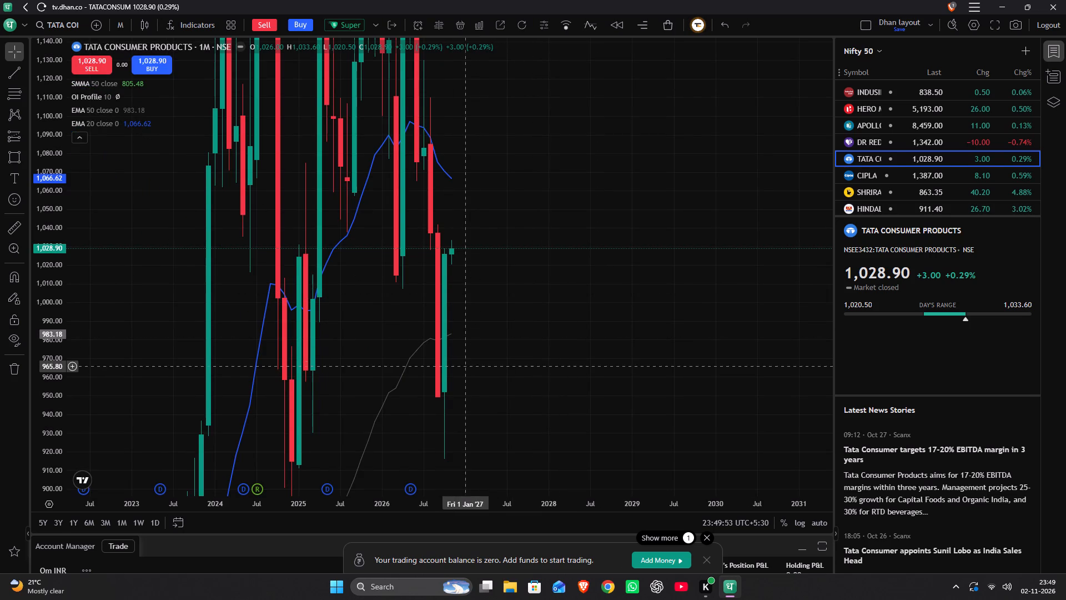
Draw a rectangle on the monthly Tata Consumer chart from March 2025 to October 2028, between about 929 and 1,002.
drag(448, 384, 485, 224)
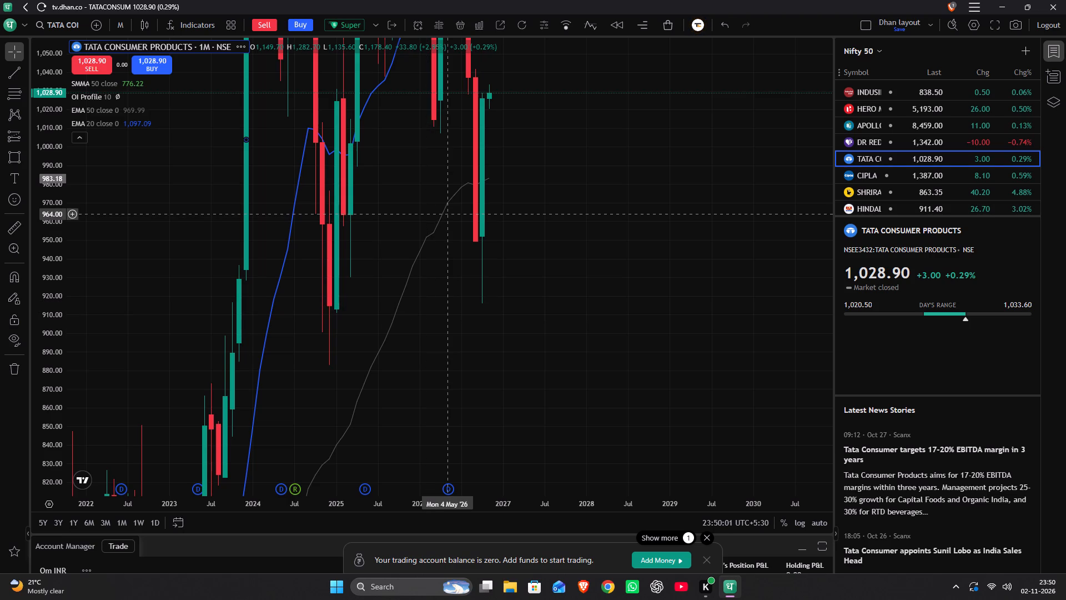
drag(424, 177, 438, 355)
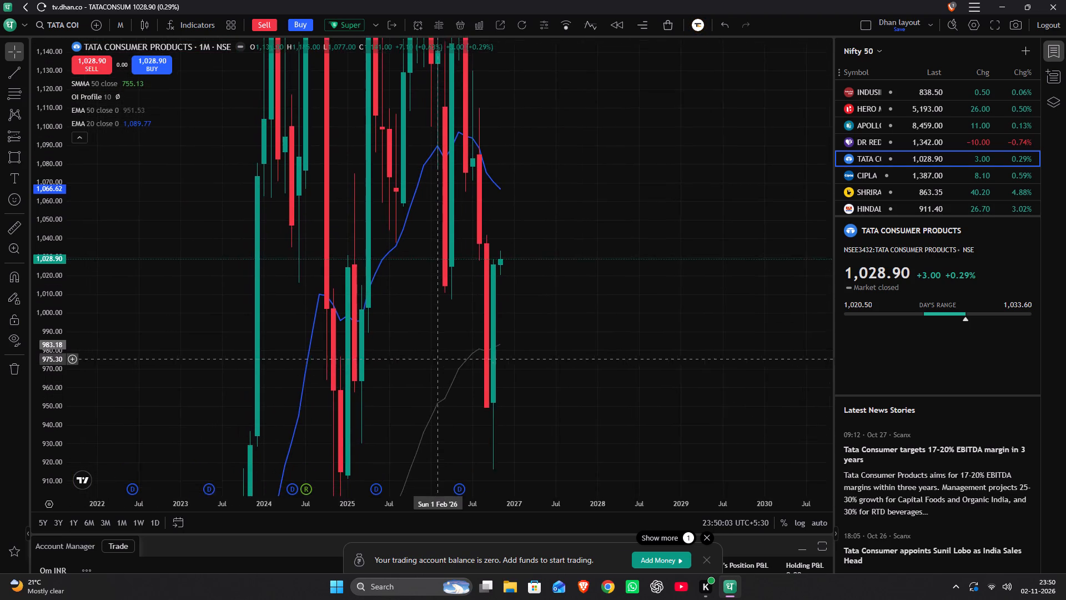
drag(438, 355, 446, 340)
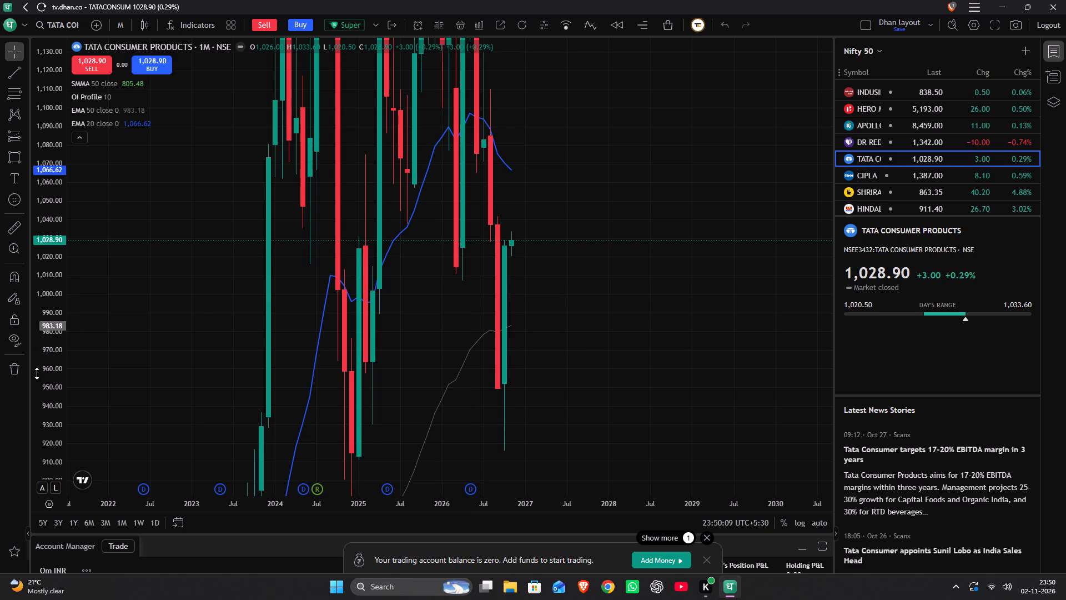
key(alt+shift+r)
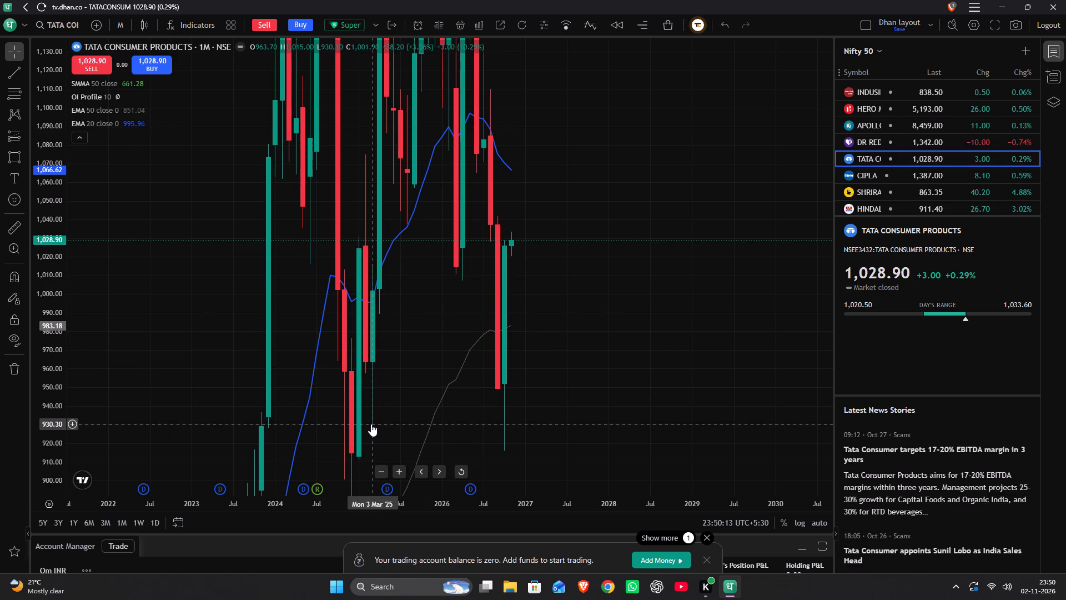
key(alt+shift+r)
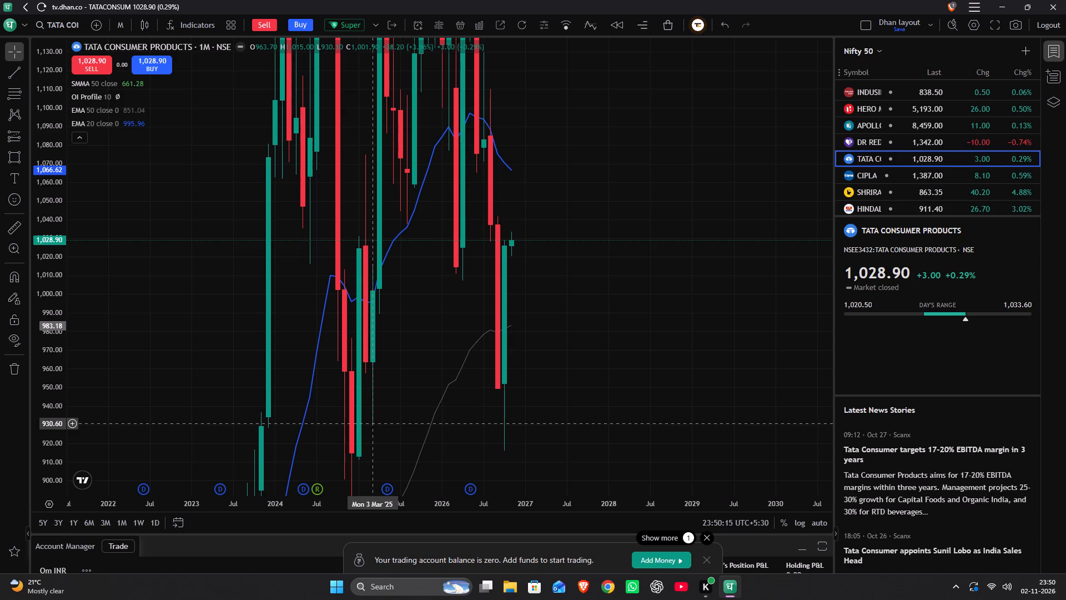
drag(372, 426, 569, 364)
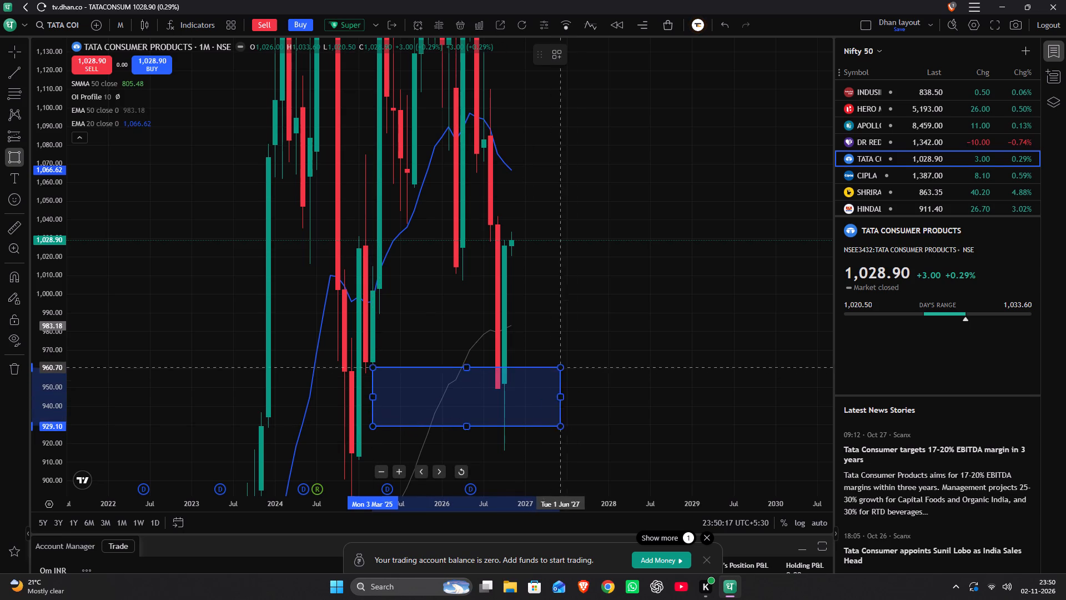
drag(569, 364, 698, 292)
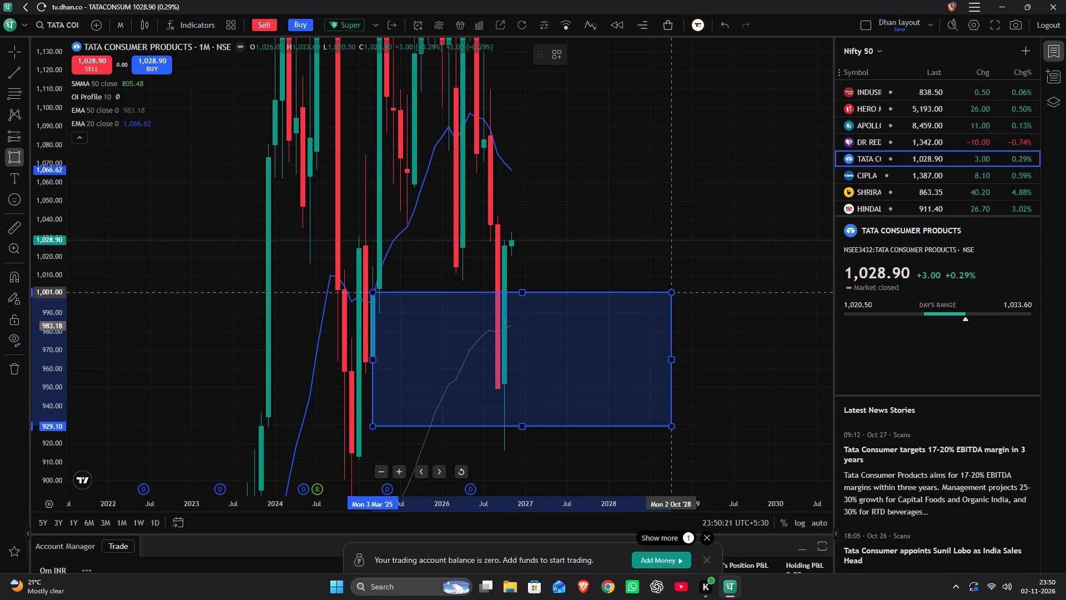
click(669, 288)
click(672, 271)
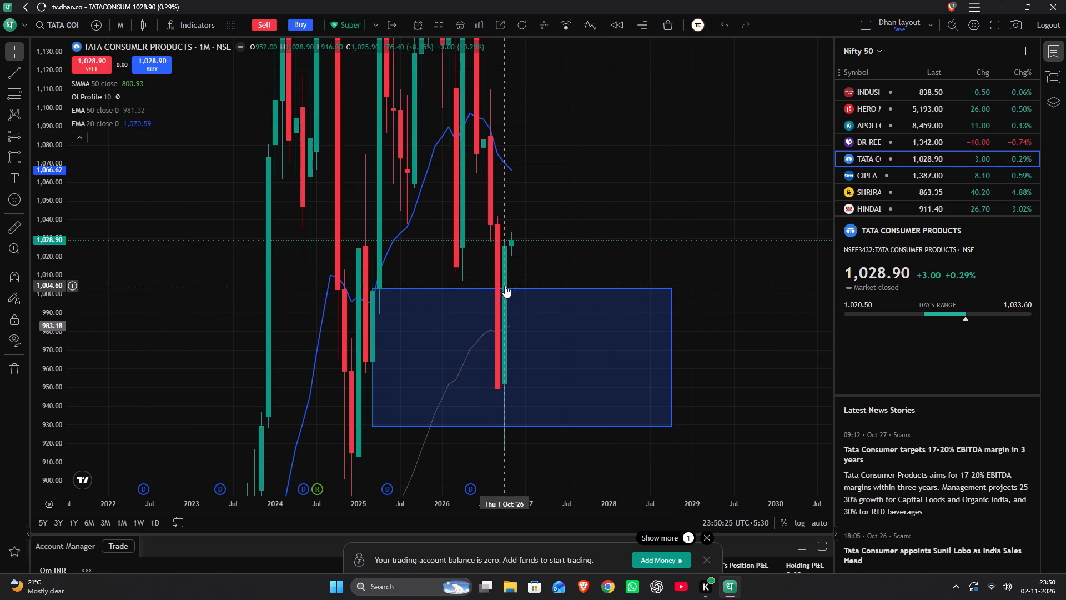
click(522, 288)
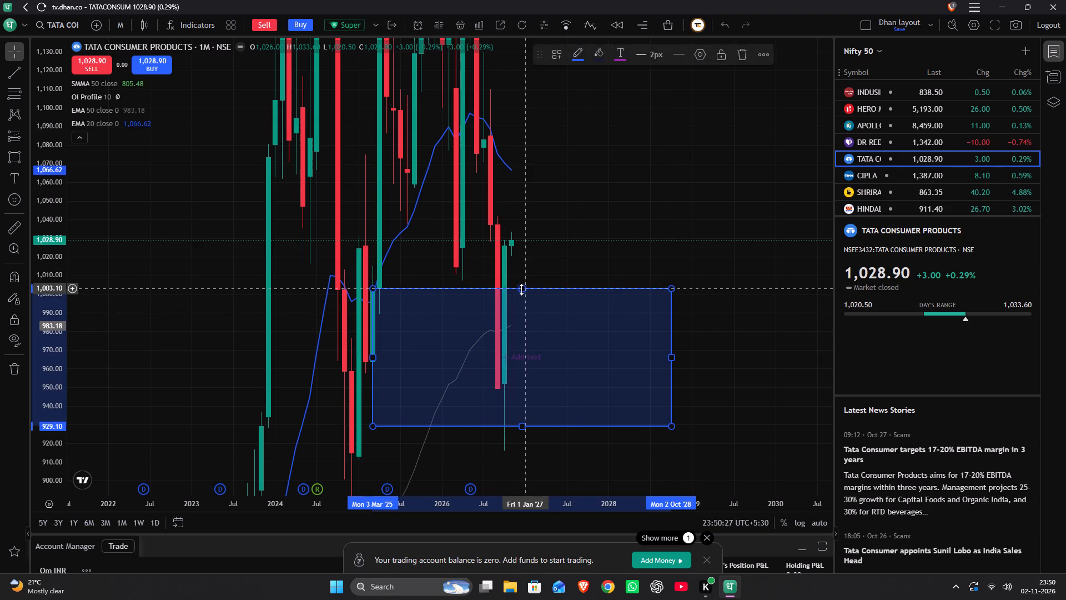
click(518, 260)
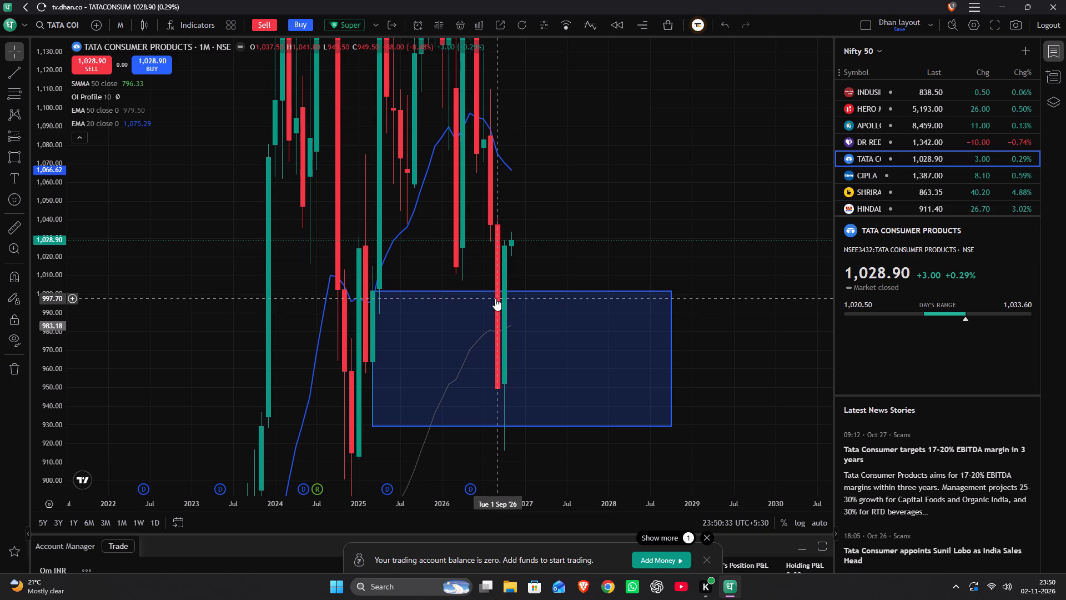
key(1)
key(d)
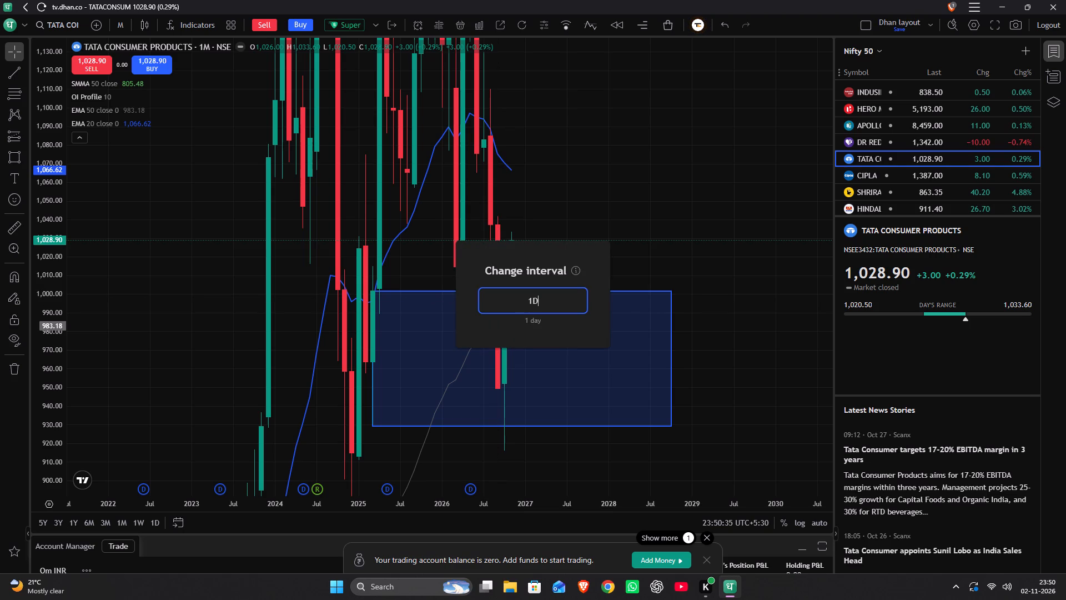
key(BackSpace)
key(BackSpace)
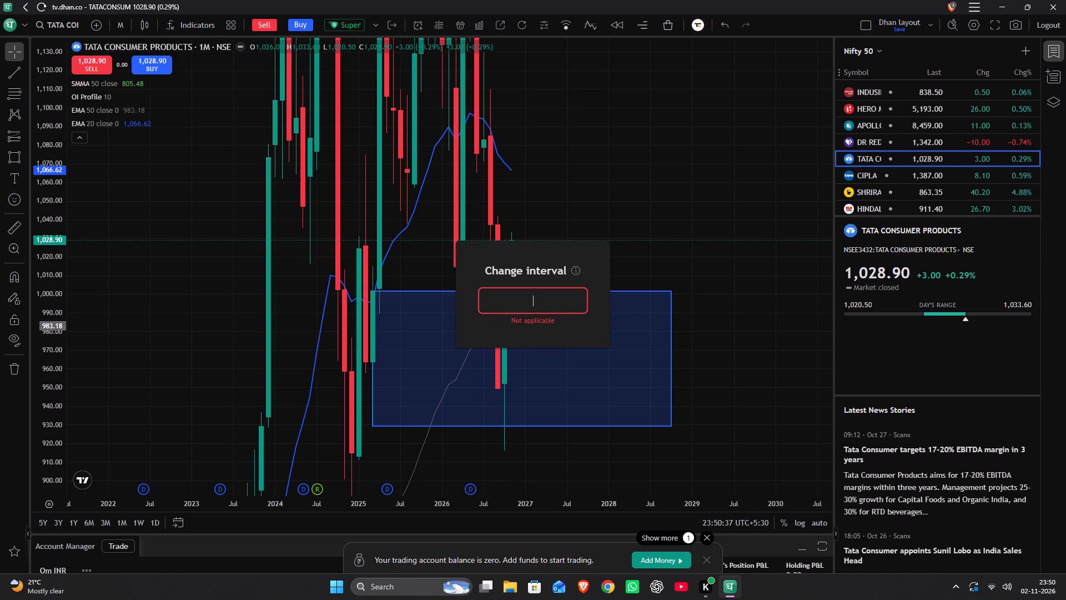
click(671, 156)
Draw a second rectangle above the current price from July 2026 to February 2030, between about 1,070.20 and 1,084.50.
drag(593, 161, 589, 231)
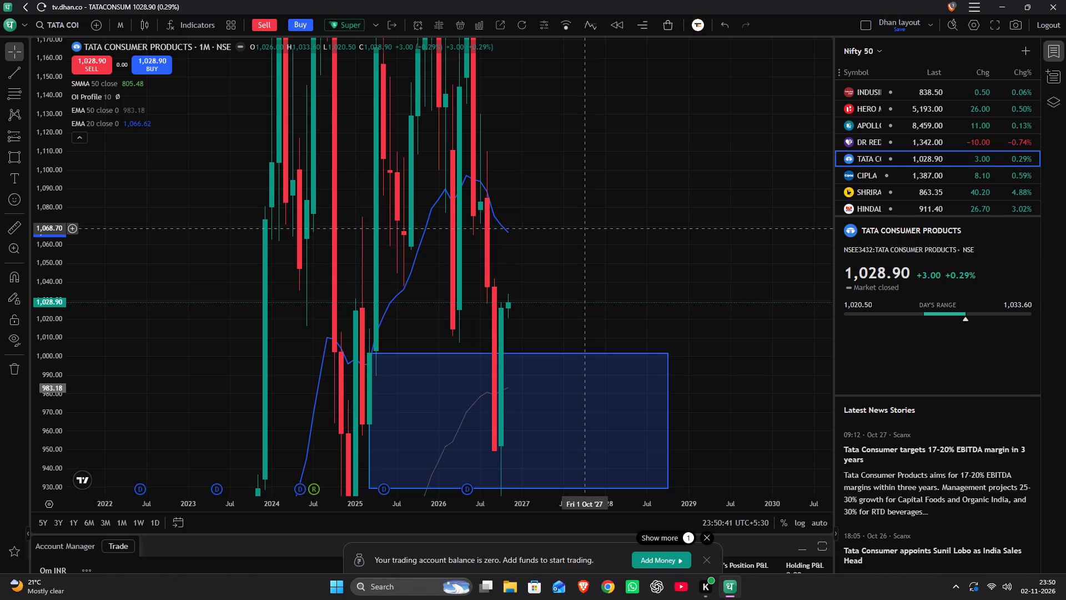
key(alt+shift+r)
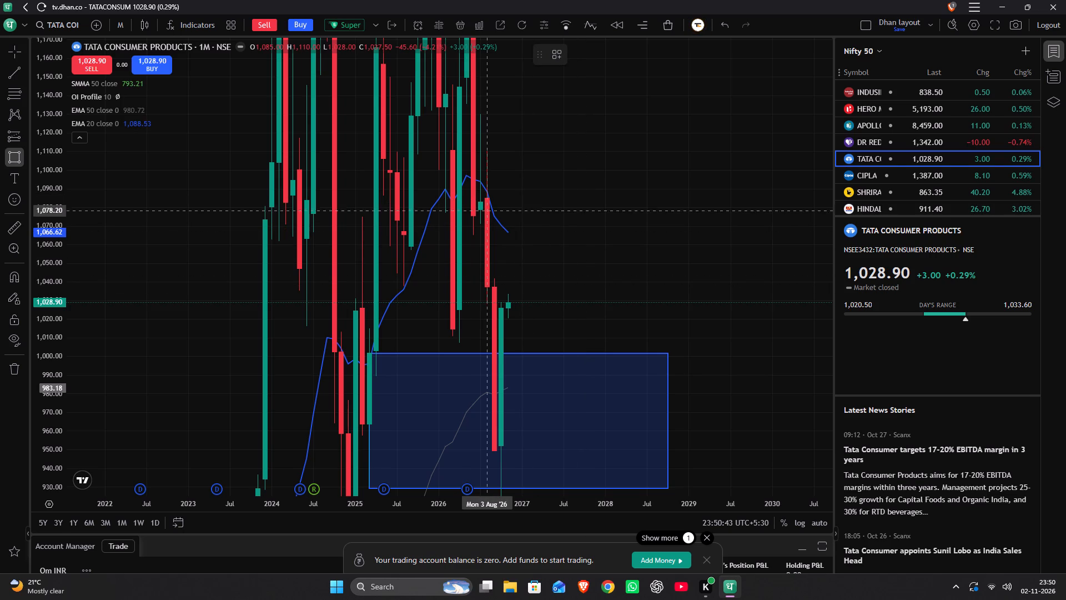
drag(479, 226, 565, 201)
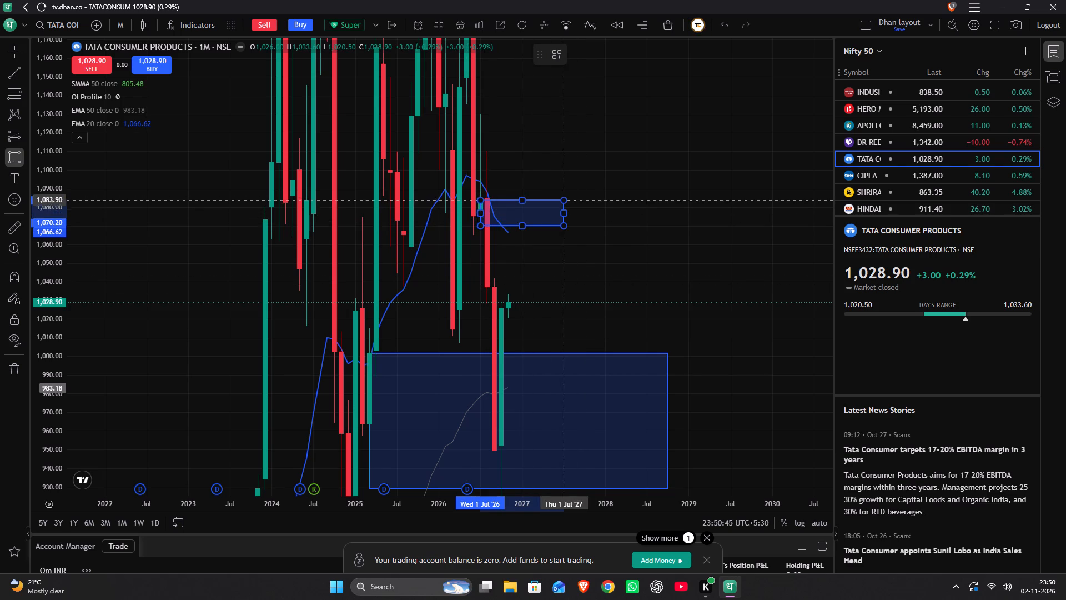
drag(565, 201, 778, 202)
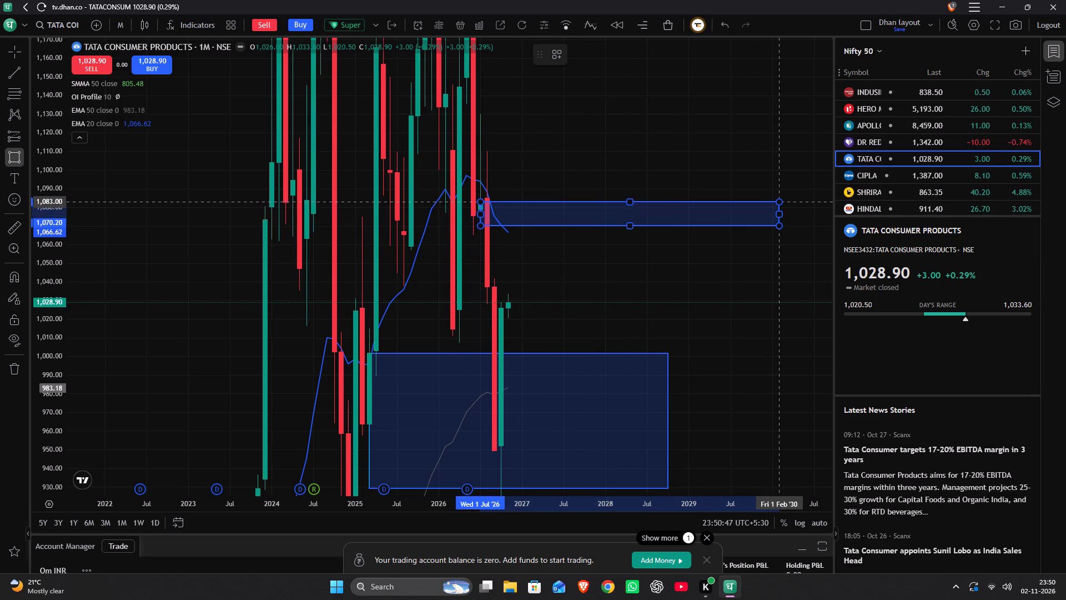
drag(778, 202, 779, 199)
click(778, 199)
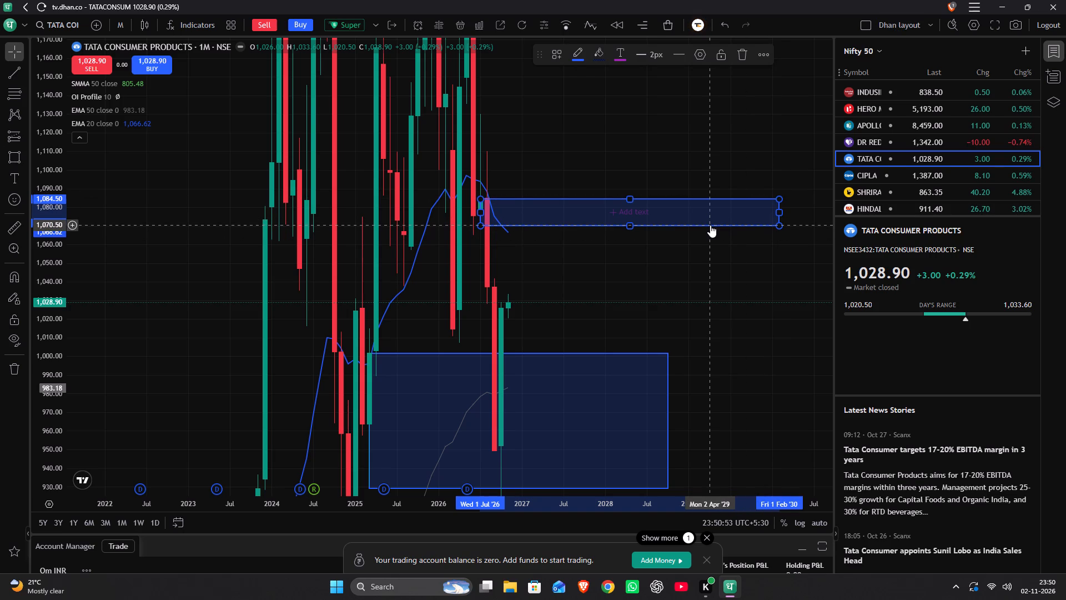
Apply the monthly supply template to the upper Tata Consumer rectangle.
double_click(712, 211)
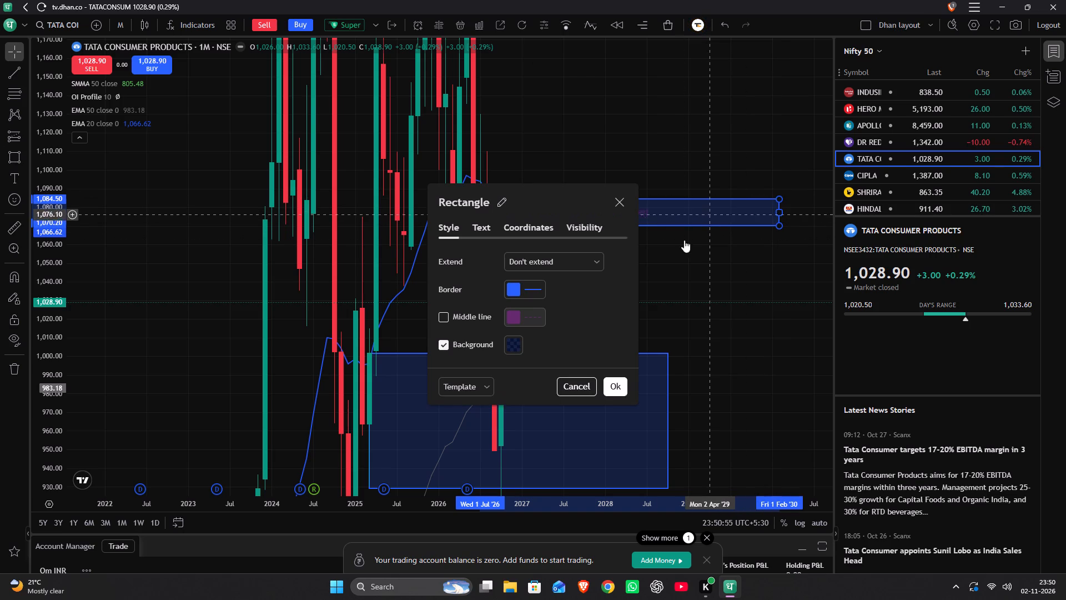
click(471, 381)
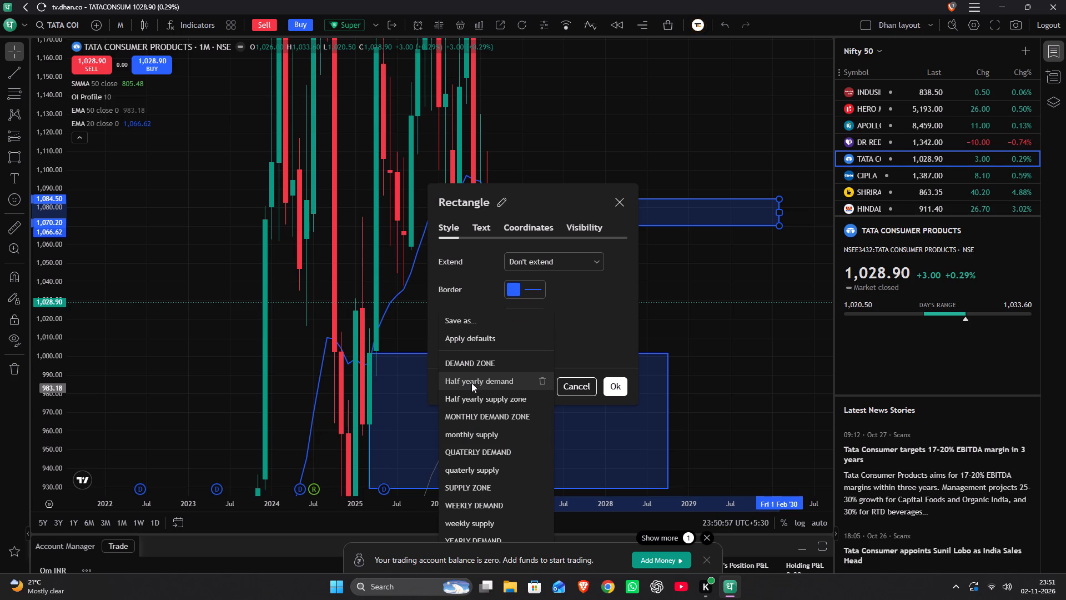
click(477, 439)
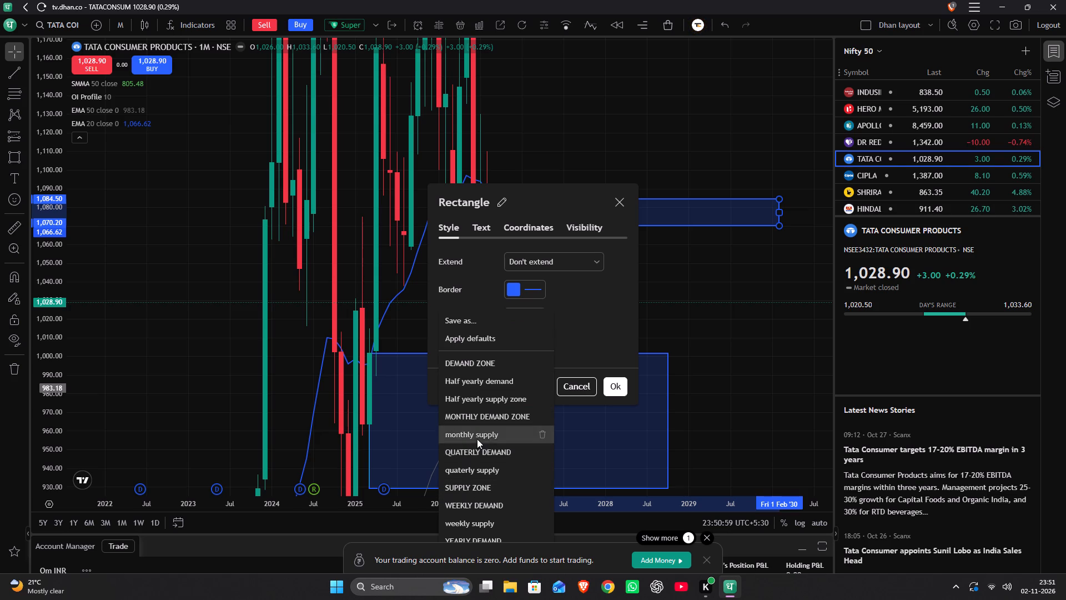
click(620, 387)
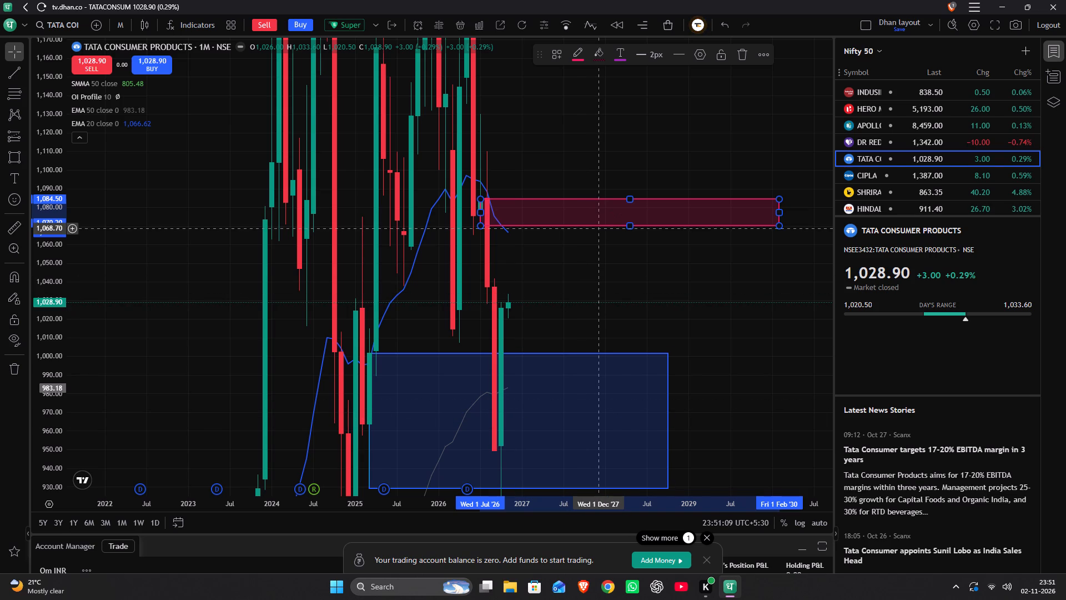
Switch the Tata Consumer Products chart to the 1-day timeframe.
text(1d)
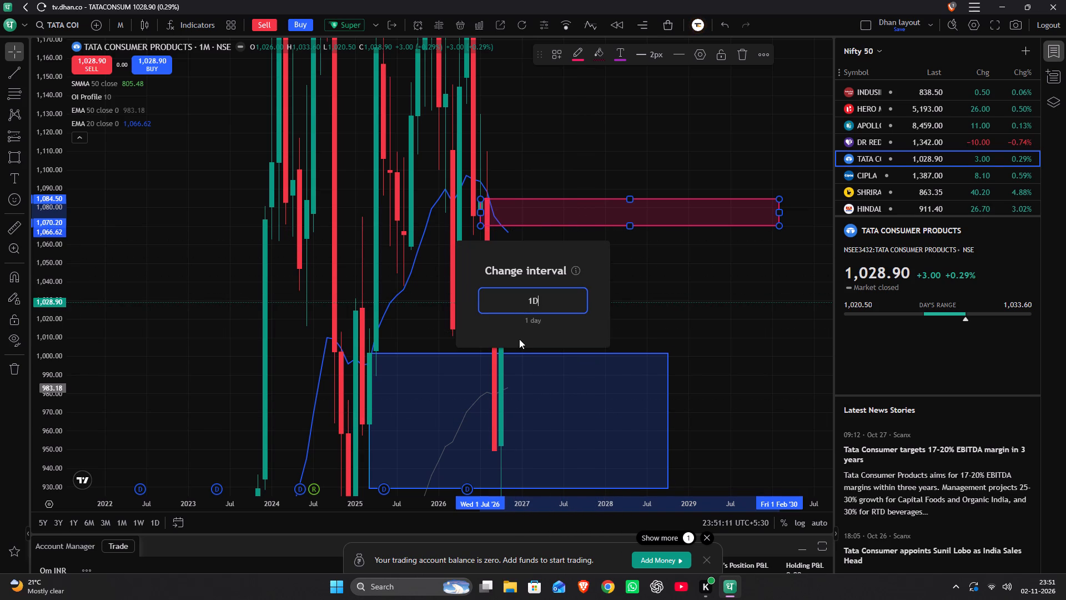
key(Return)
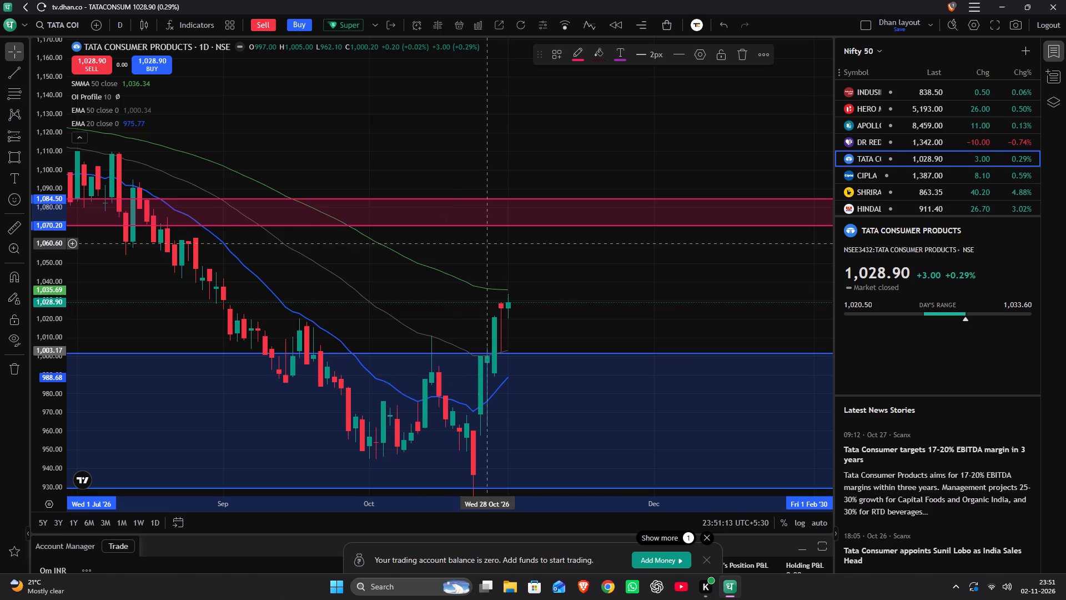
Examine the daily Tata Consumer price action and moving averages around the marked demand and supply zones.
scroll(484, 249, down, 3)
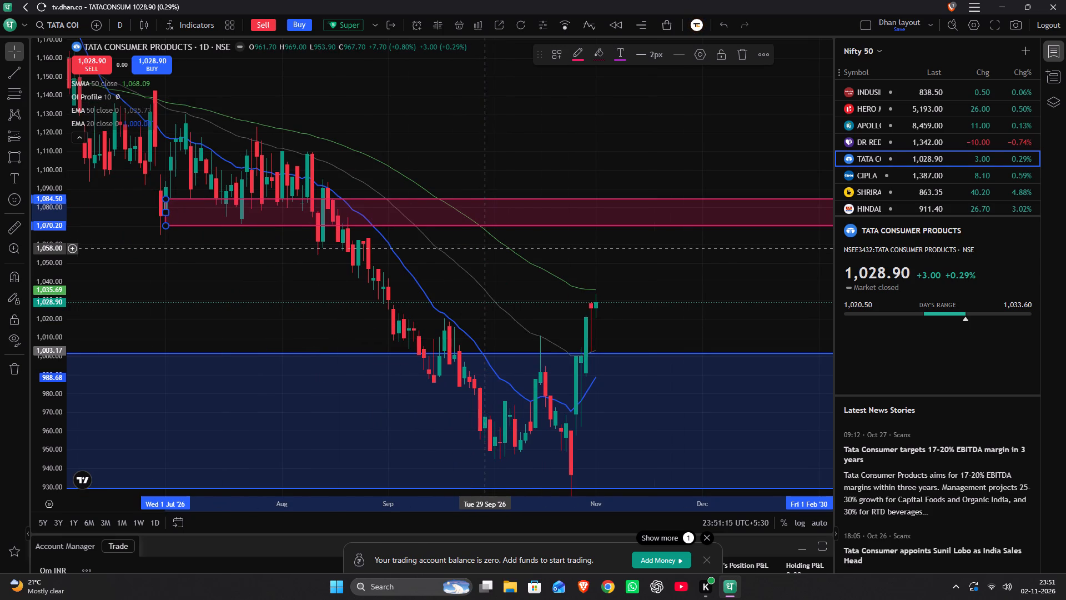
drag(409, 263, 456, 182)
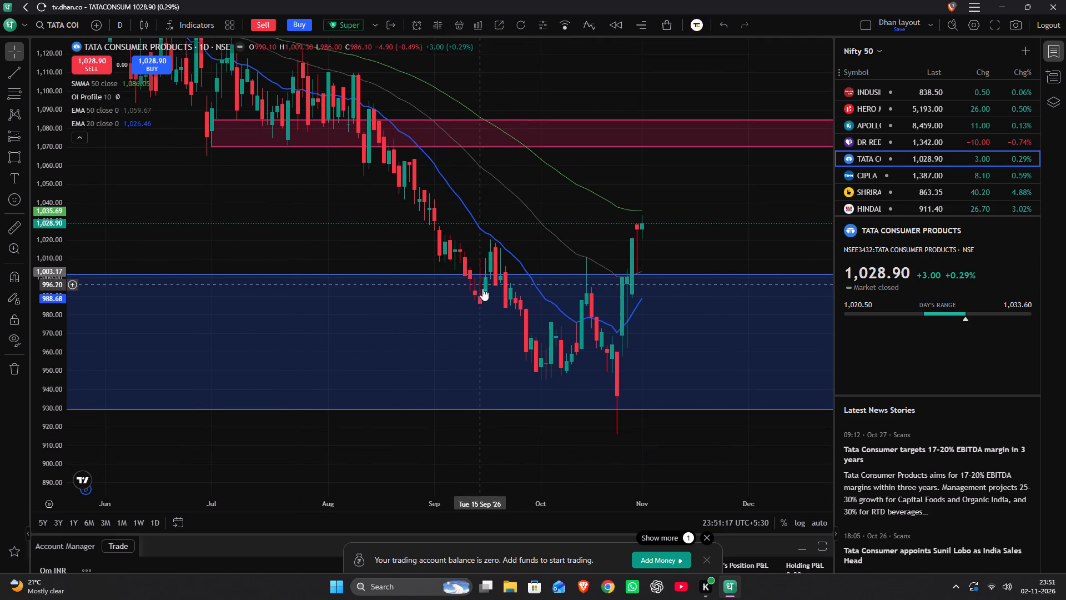
scroll(293, 297, up, 5)
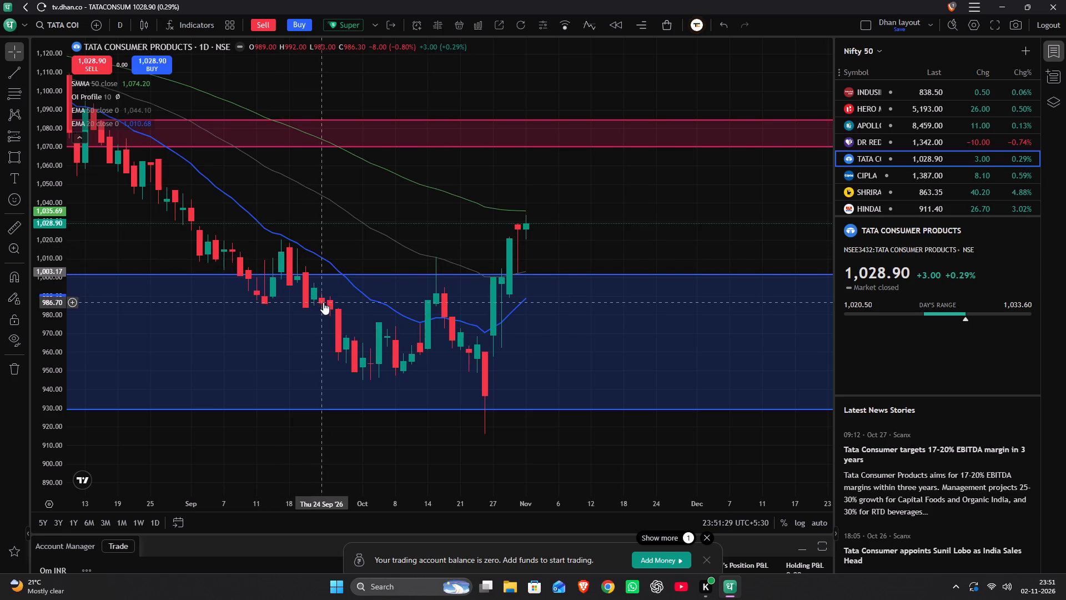
middle_drag(920, 302, 1065, 302)
right_drag(920, 302, 1065, 302)
drag(920, 302, 1065, 302)
click(1065, 302)
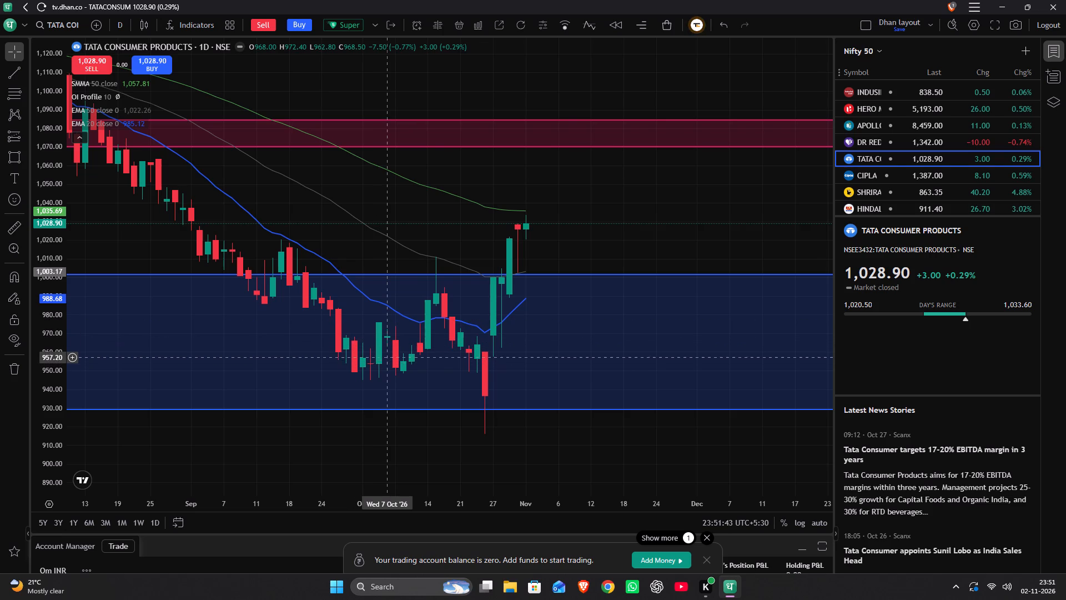
scroll(385, 328, down, 9)
scroll(385, 328, up, 6)
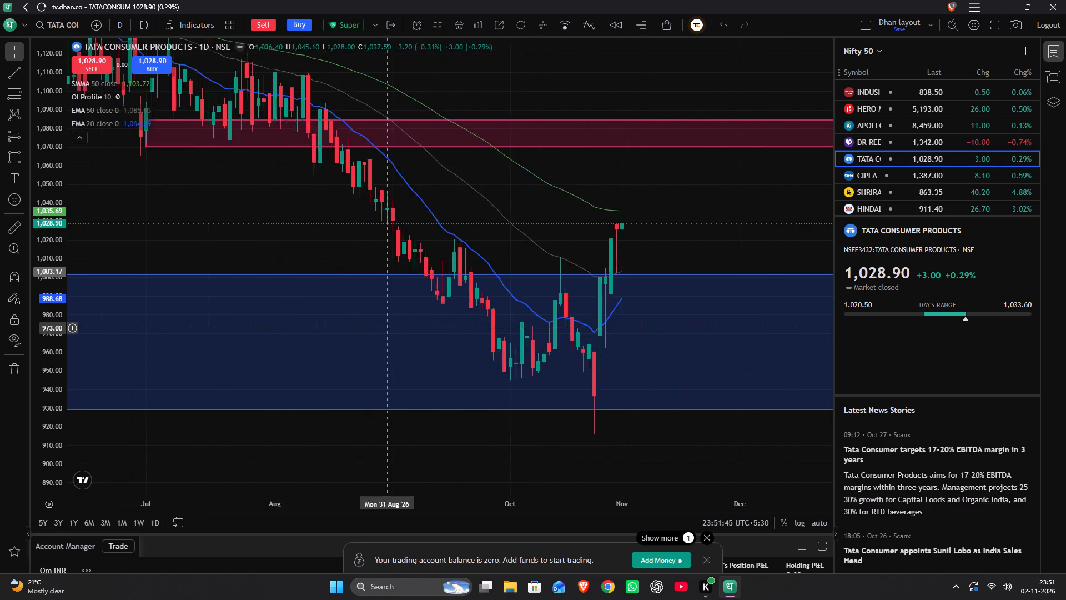
scroll(385, 328, up, 5)
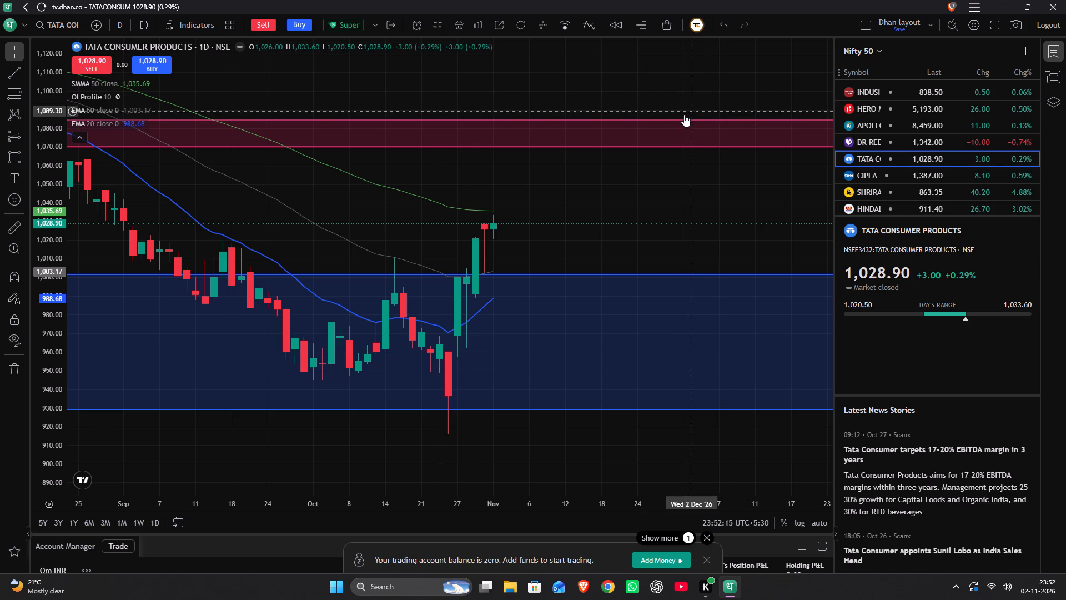
Examine the daily Tata Consumer decline from the upper supply zone and the rebound out of the lower demand zone.
scroll(565, 157, down, 3)
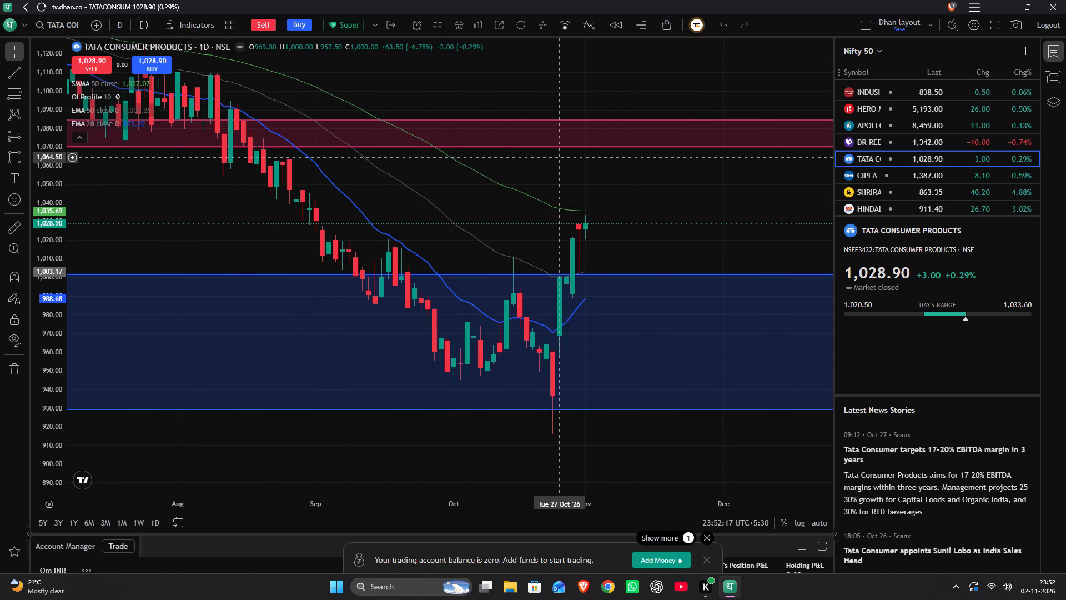
drag(240, 186, 315, 183)
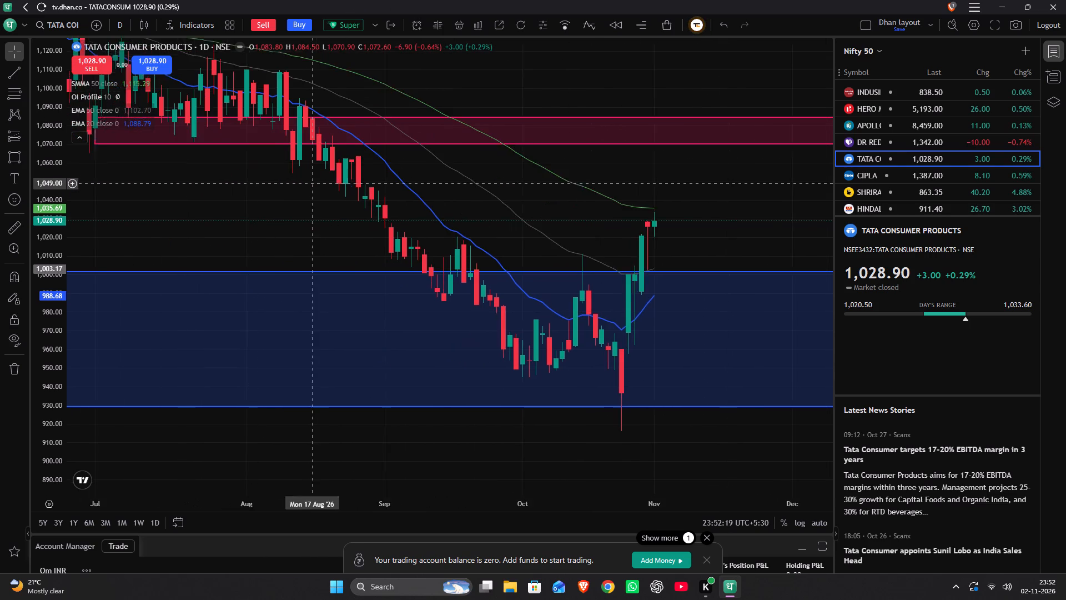
drag(315, 183, 345, 171)
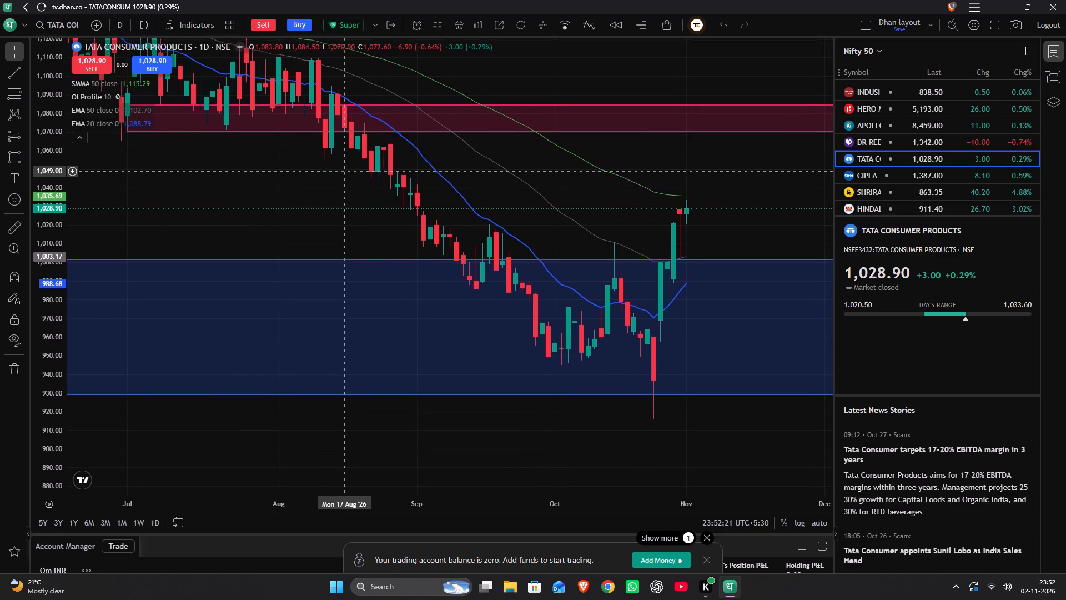
drag(345, 171, 335, 161)
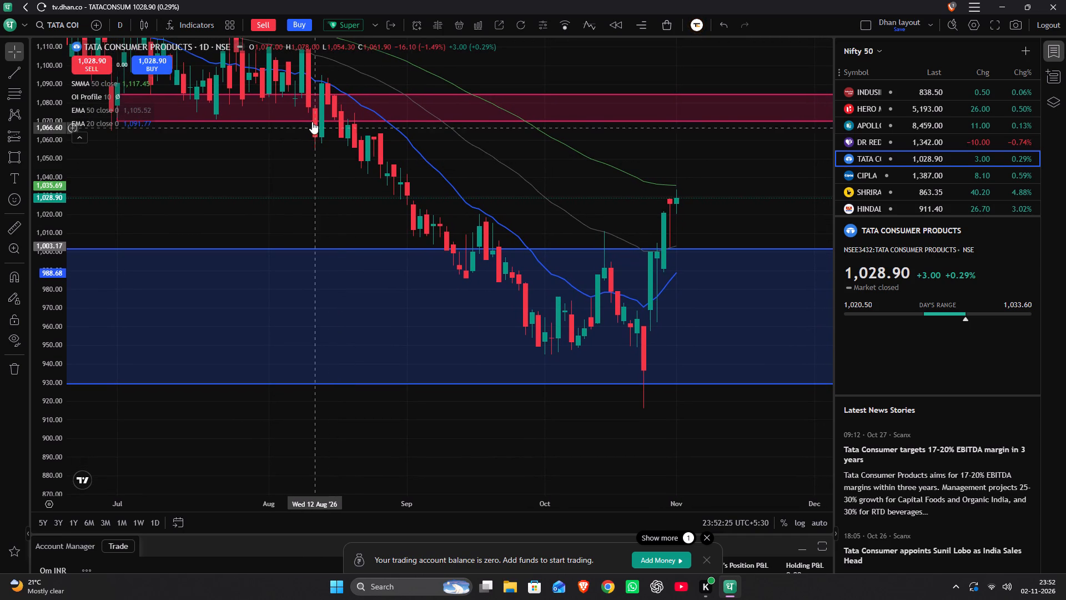
drag(512, 156, 333, 158)
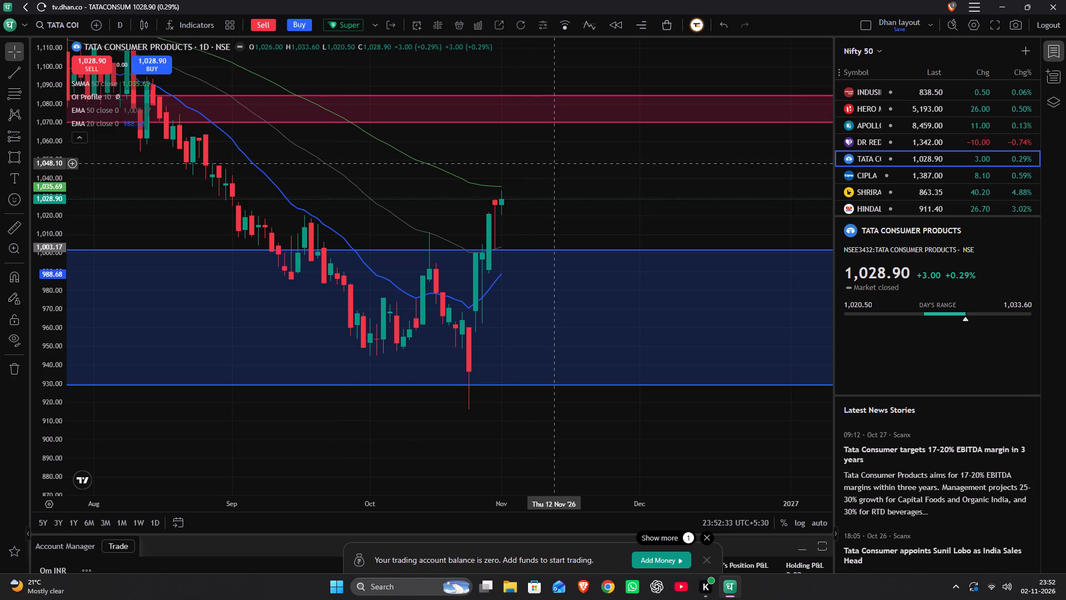
Switch the Tata Consumer chart to the 3-month timeframe and examine the candles around both marked zones.
text(3m)
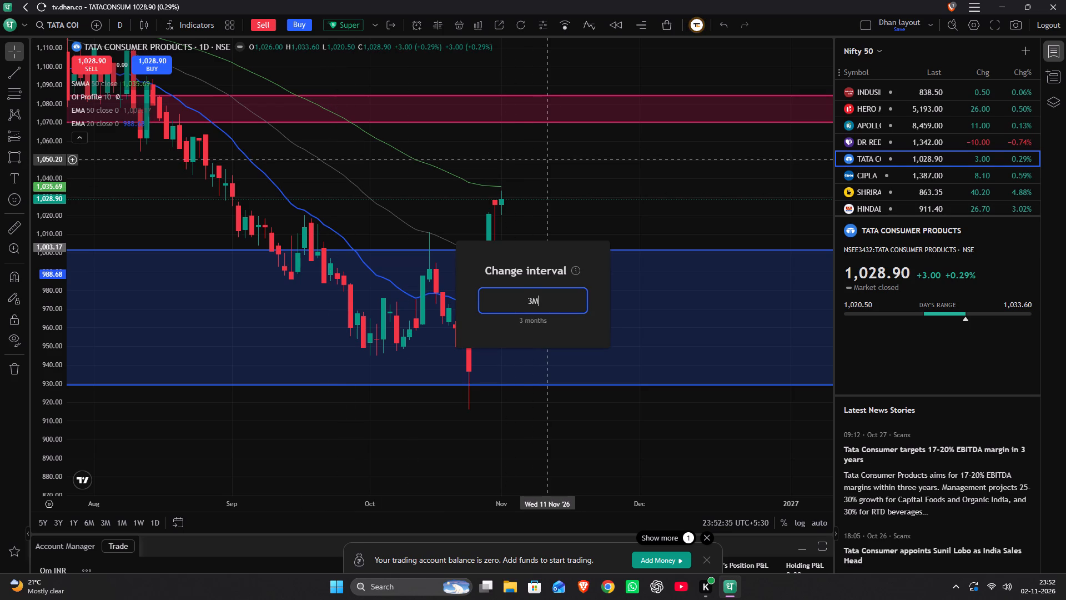
key(Return)
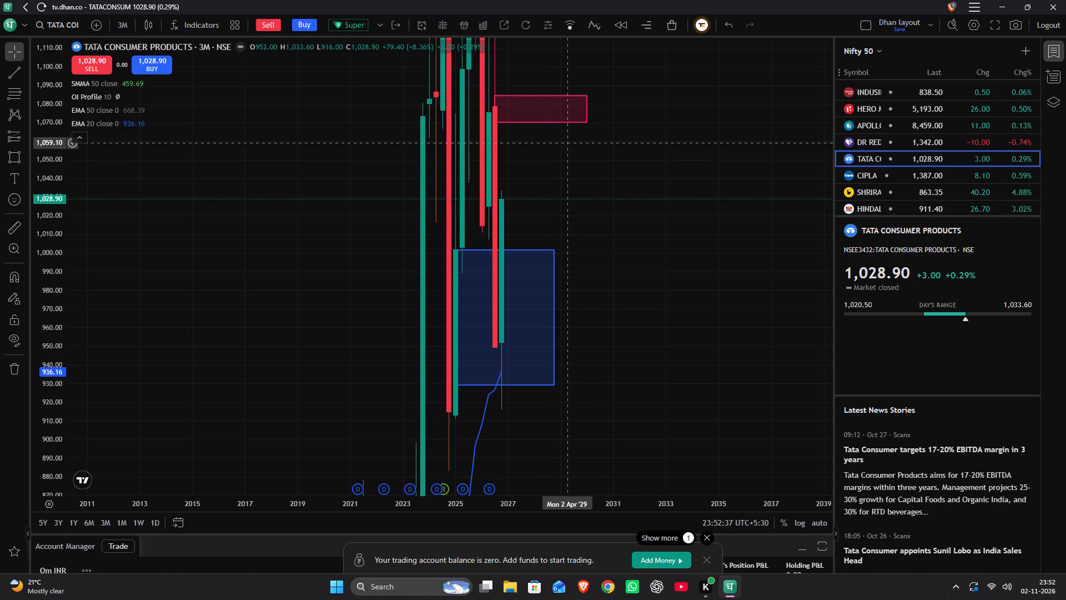
drag(565, 147, 586, 44)
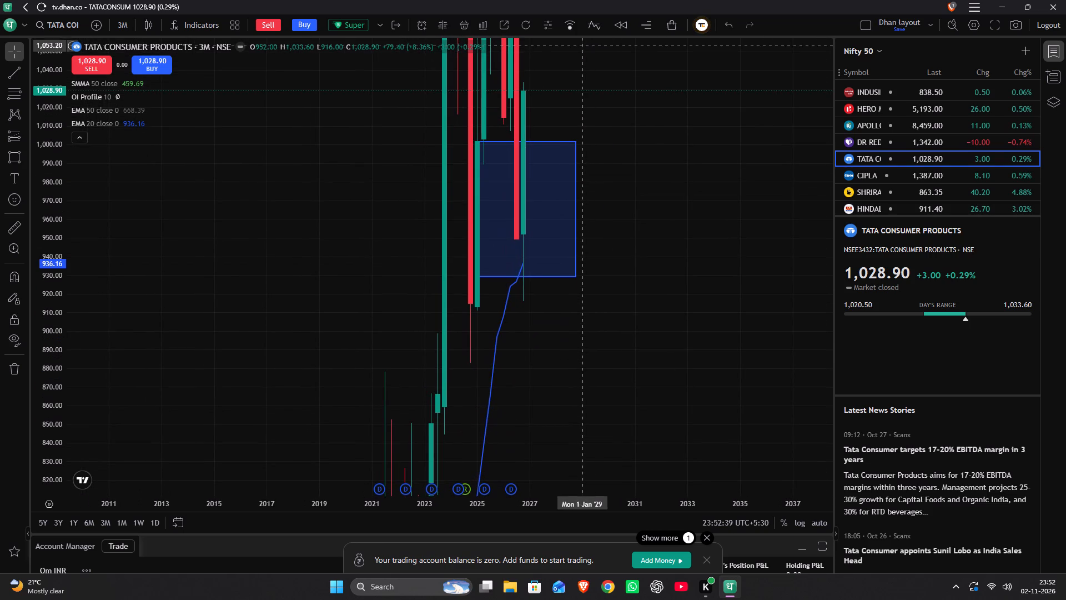
drag(623, 159, 607, 439)
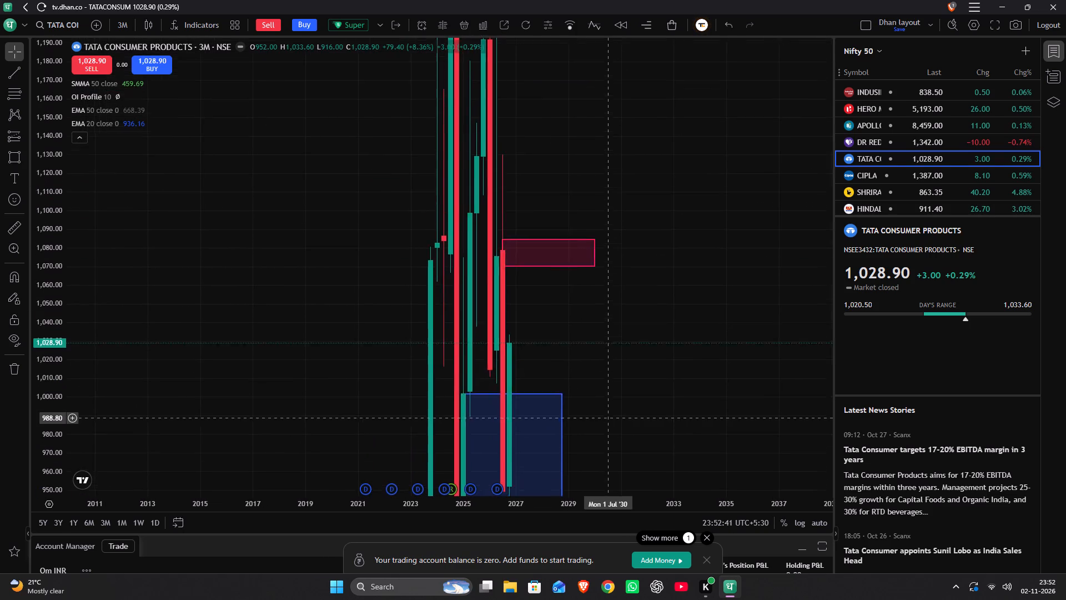
drag(607, 439, 599, 472)
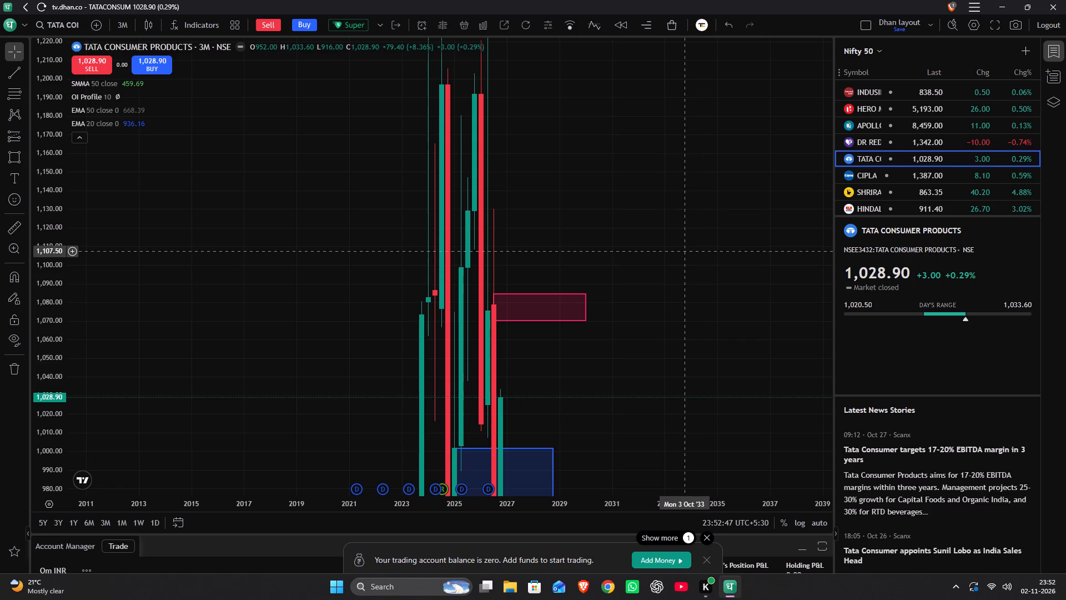
Switch the Tata Consumer chart to the 6-month timeframe and examine price against the supply and demand zones.
key(6)
key(m)
key(Return)
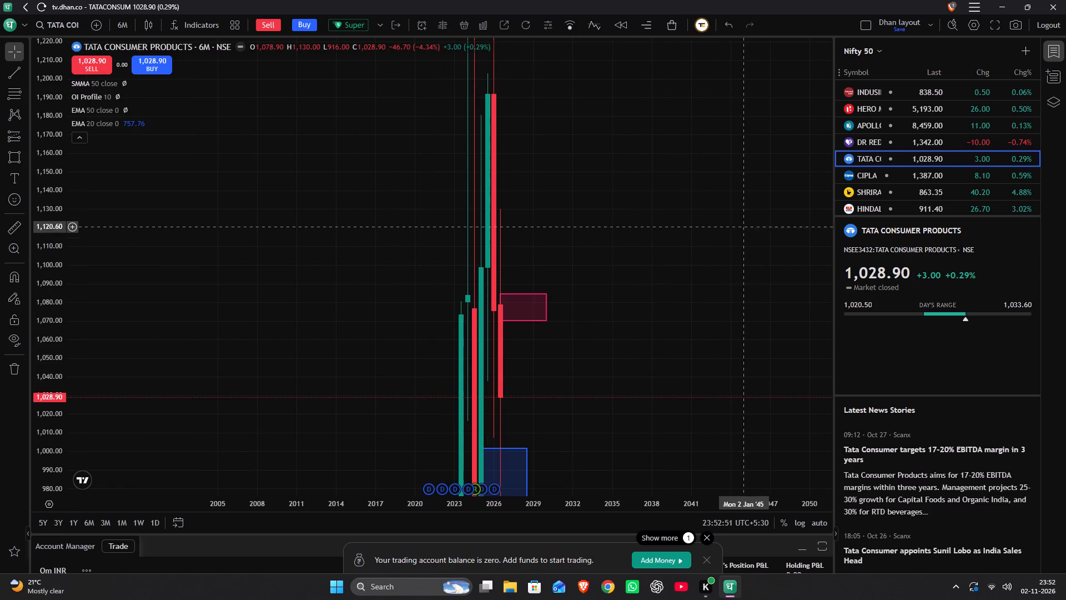
drag(710, 316, 777, 168)
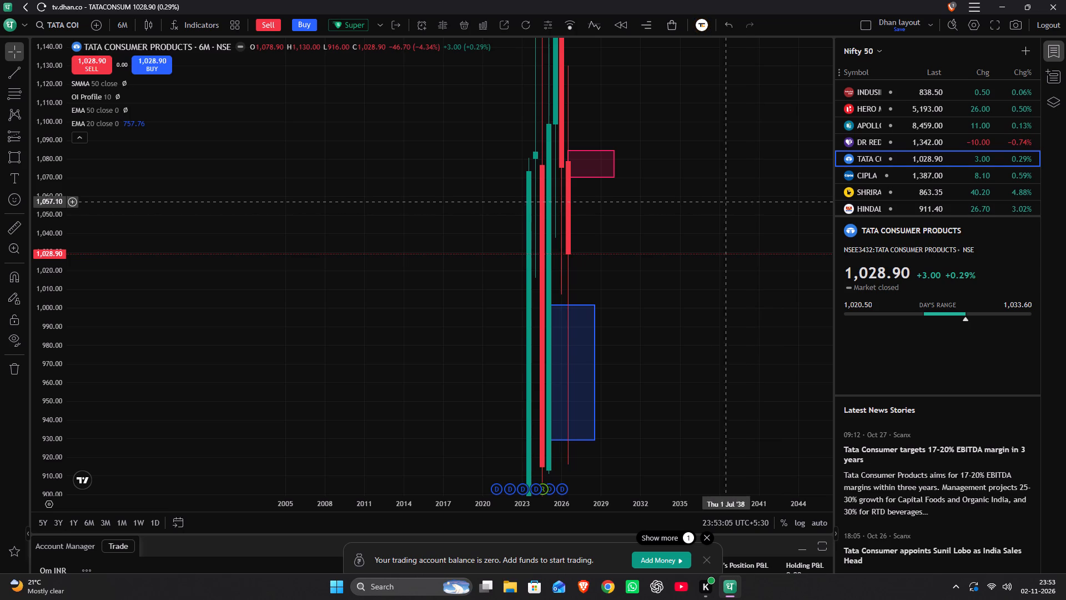
drag(704, 202, 664, 255)
scroll(666, 253, down, 3)
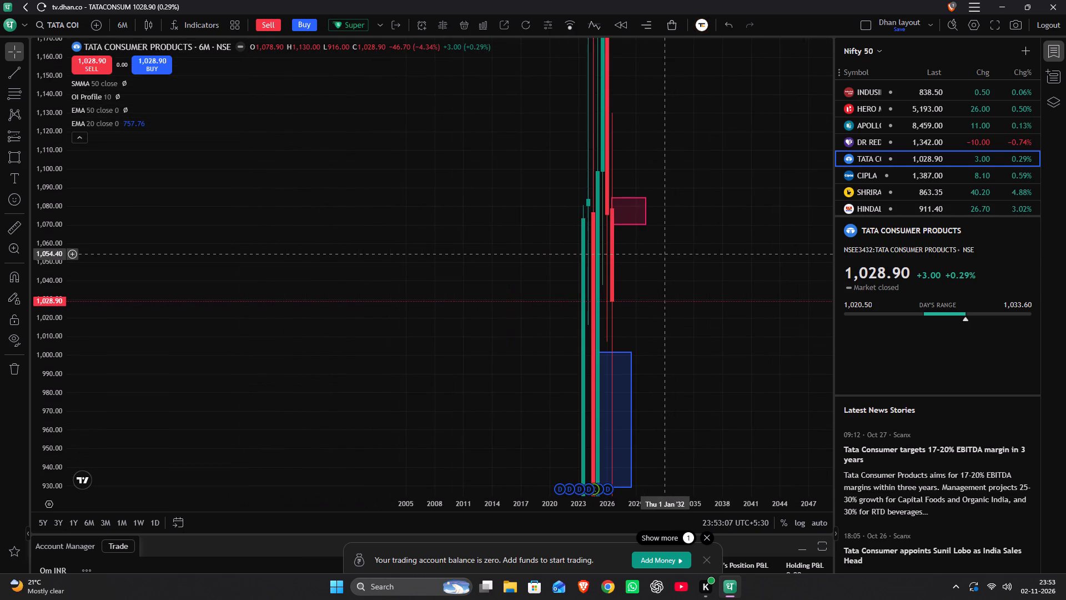
Open the Cipla chart from the Nifty 50 watchlist and review its marked zones on the 6-month timeframe.
click(853, 169)
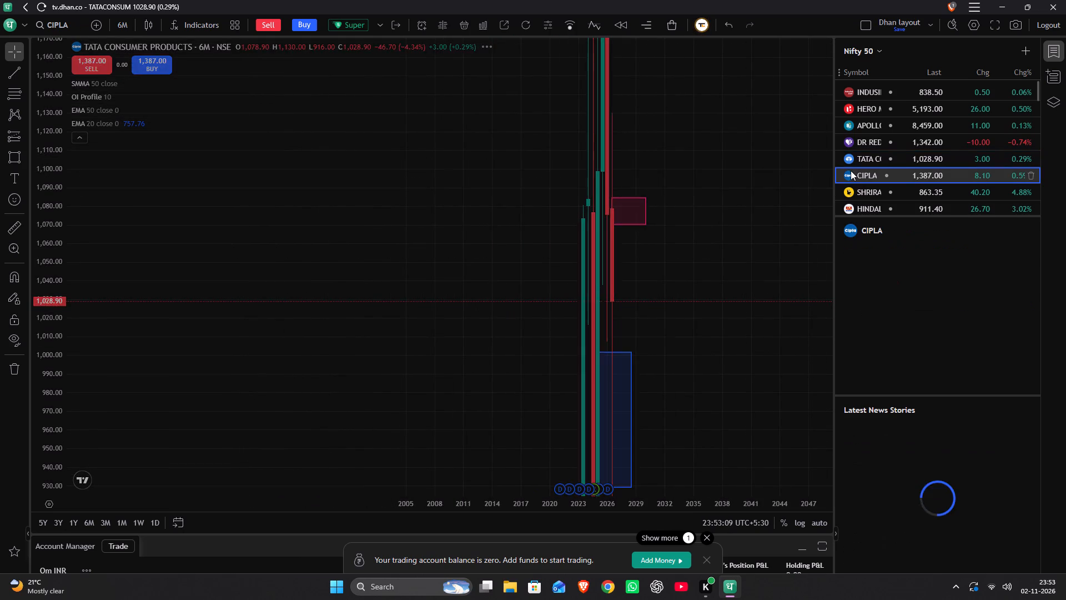
scroll(623, 222, up, 6)
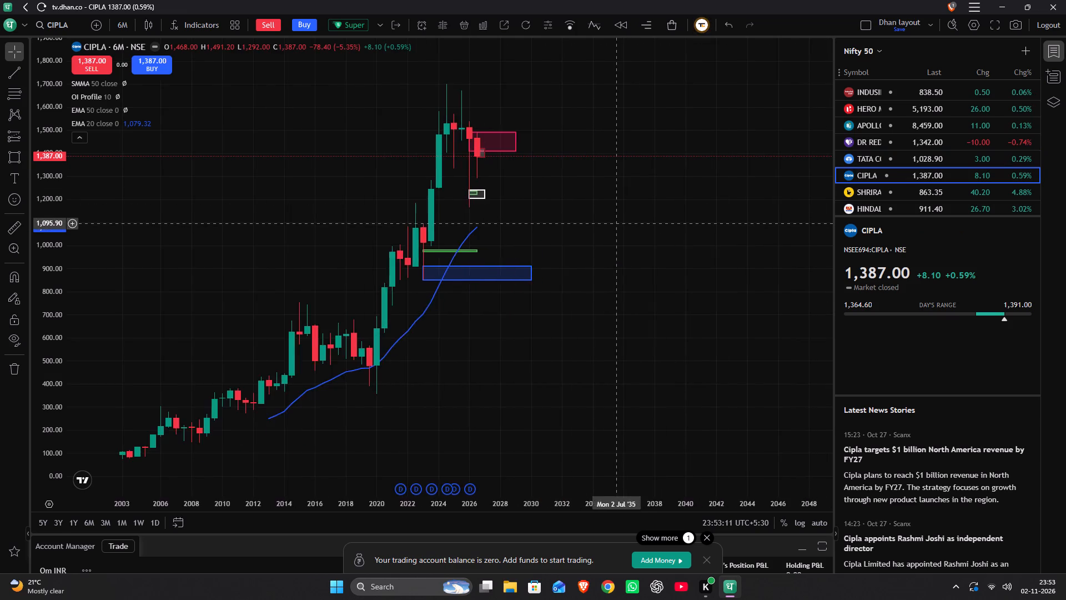
scroll(616, 223, up, 2)
Open the Shriram Finance chart from the Nifty 50 watchlist and review its 6-month price history.
click(861, 191)
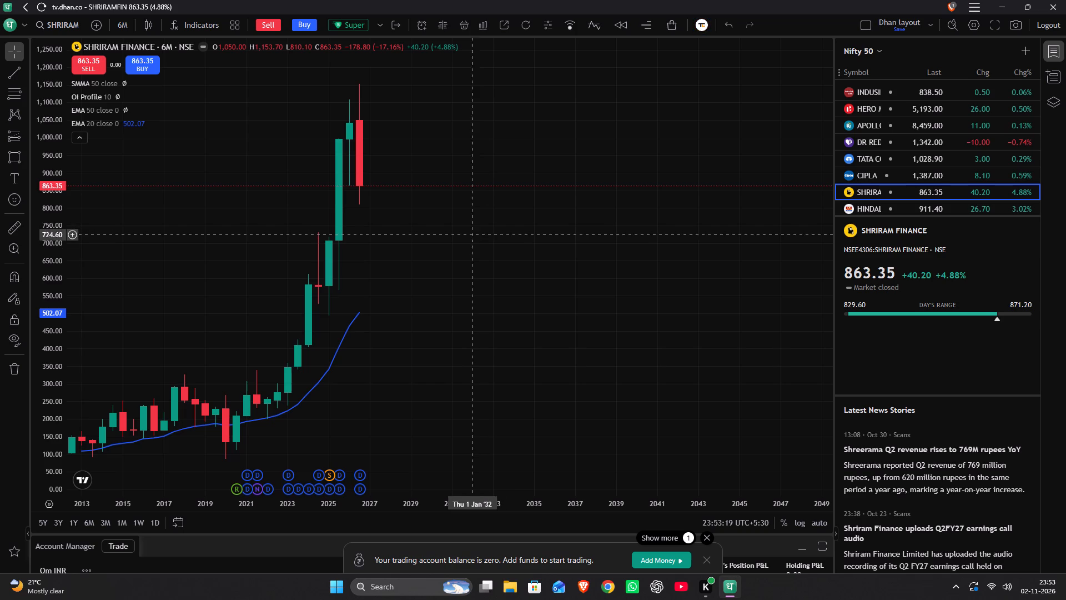
drag(387, 256, 461, 231)
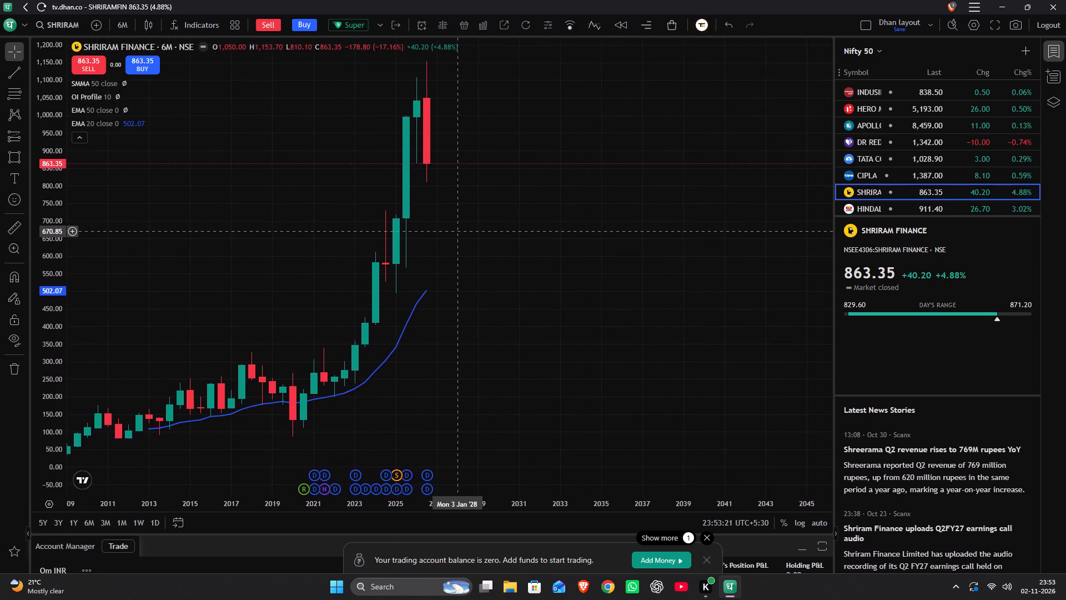
drag(461, 231, 524, 214)
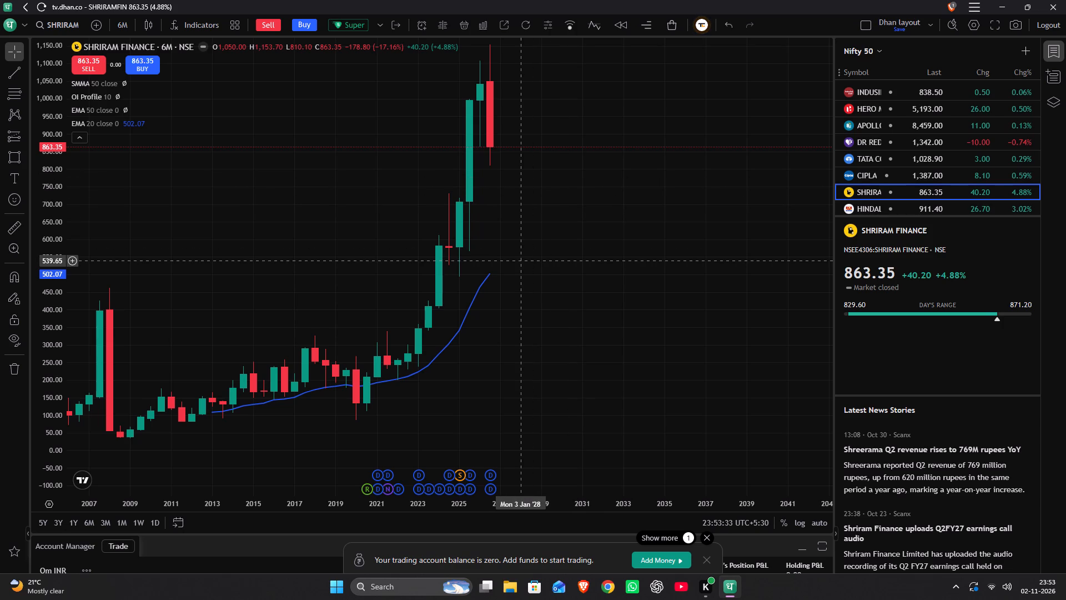
Draw a rectangle below the current Shriram Finance price from July 2024 to January 2037, between about 495.40 and 582.35.
key(alt+shift+r)
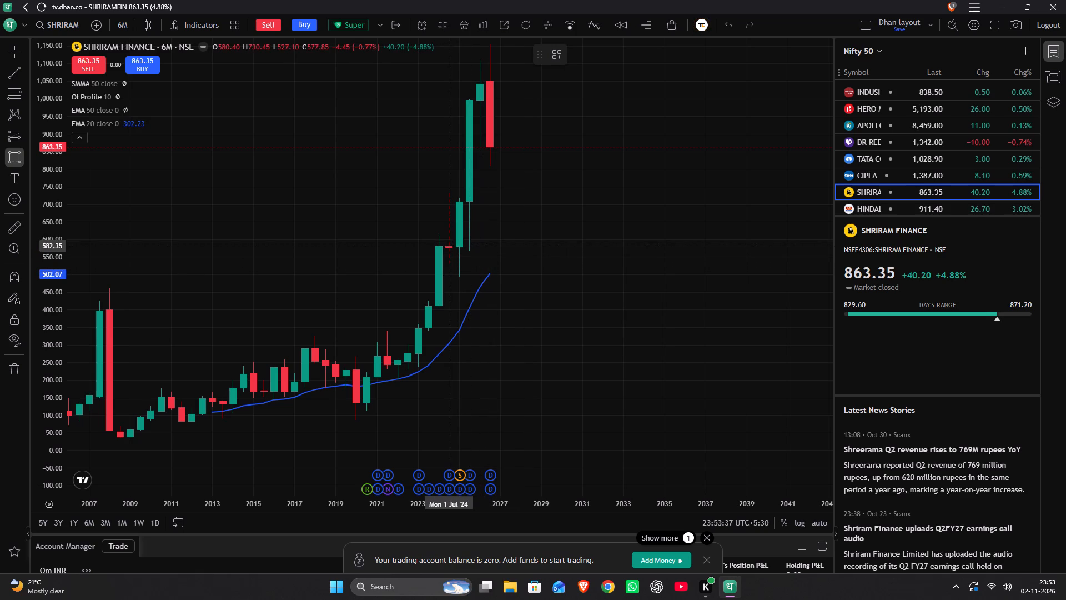
drag(451, 246, 640, 273)
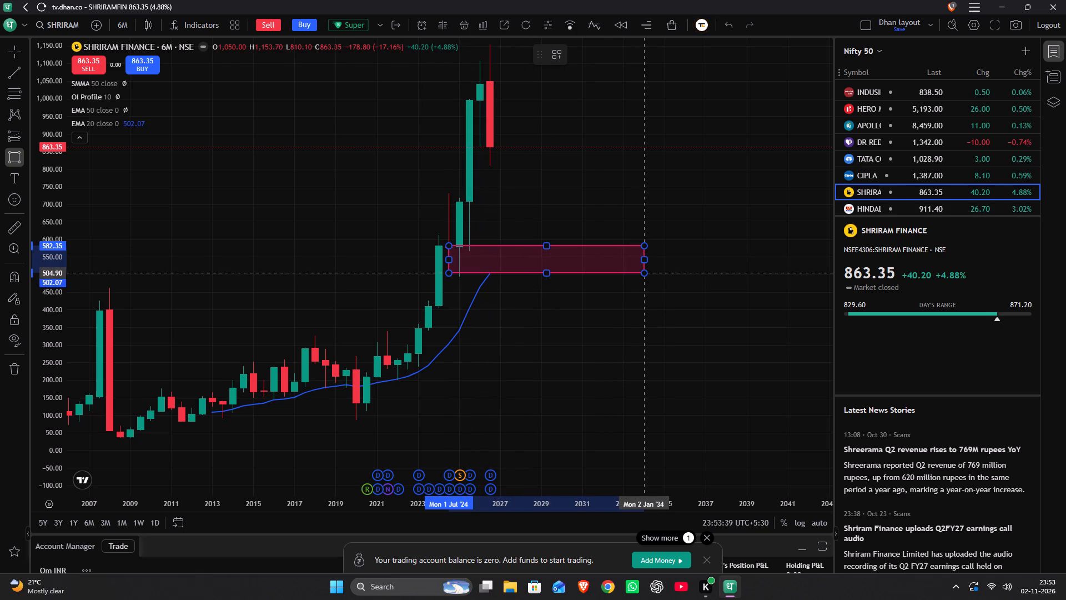
drag(640, 273, 712, 277)
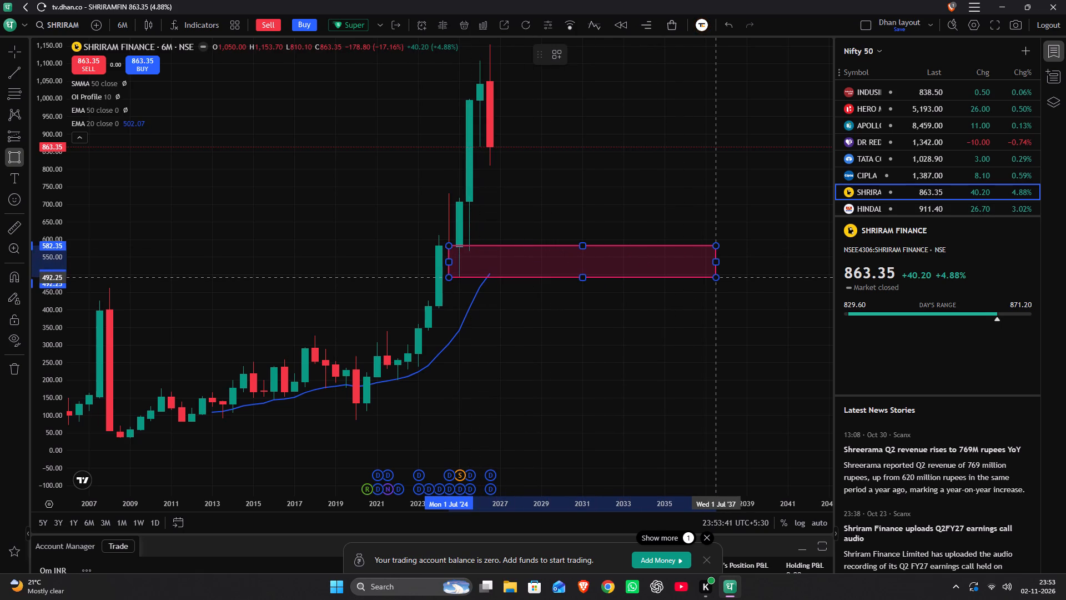
drag(712, 277, 712, 276)
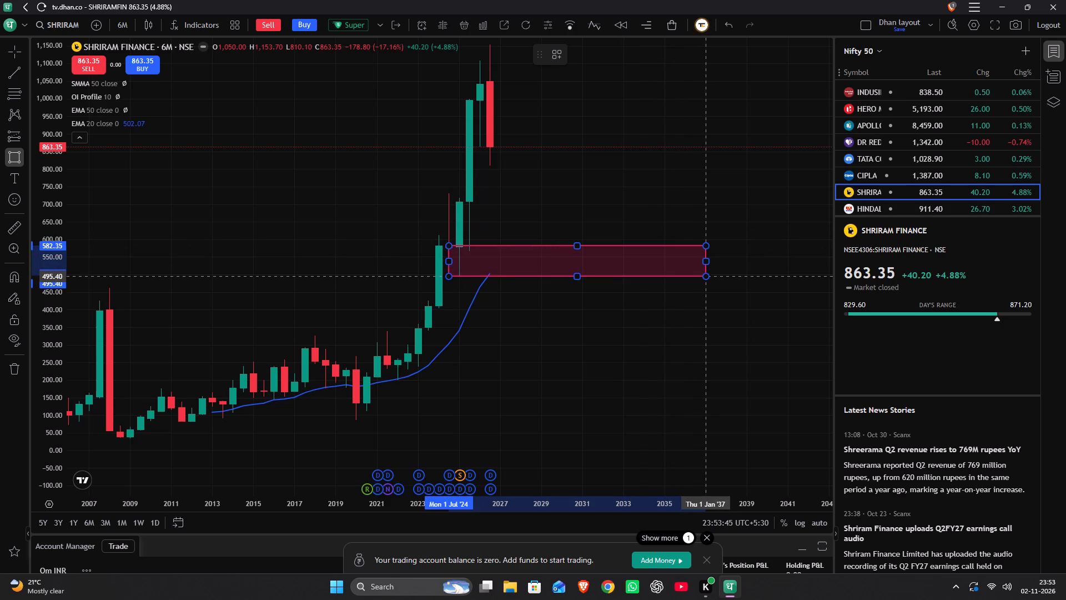
click(705, 276)
click(670, 218)
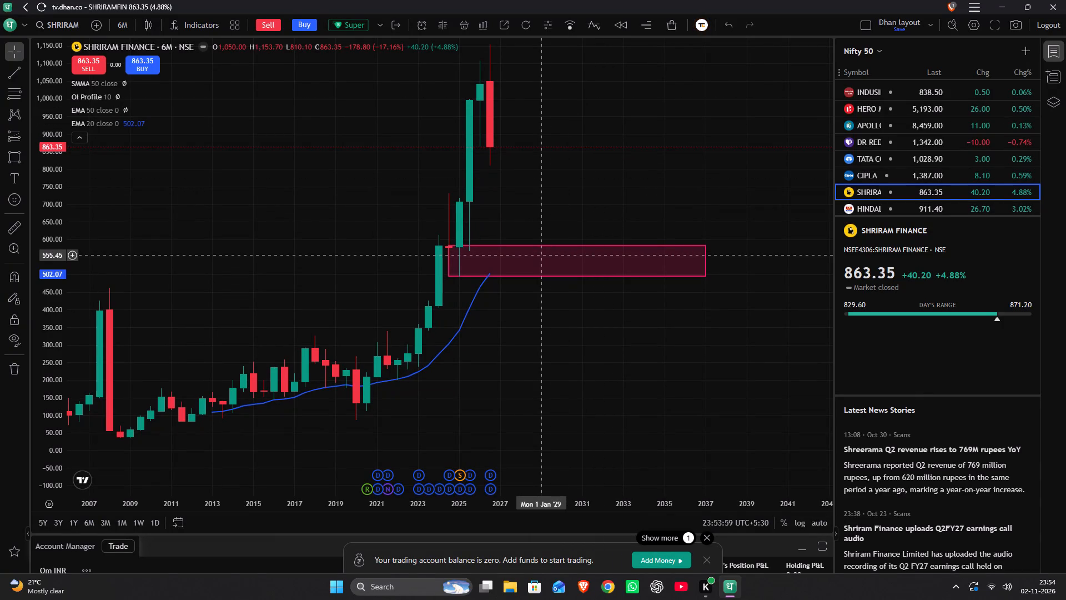
Examine the Shriram Finance rectangle against the candles on the 1-month and 3-month timeframes.
key(1)
key(m)
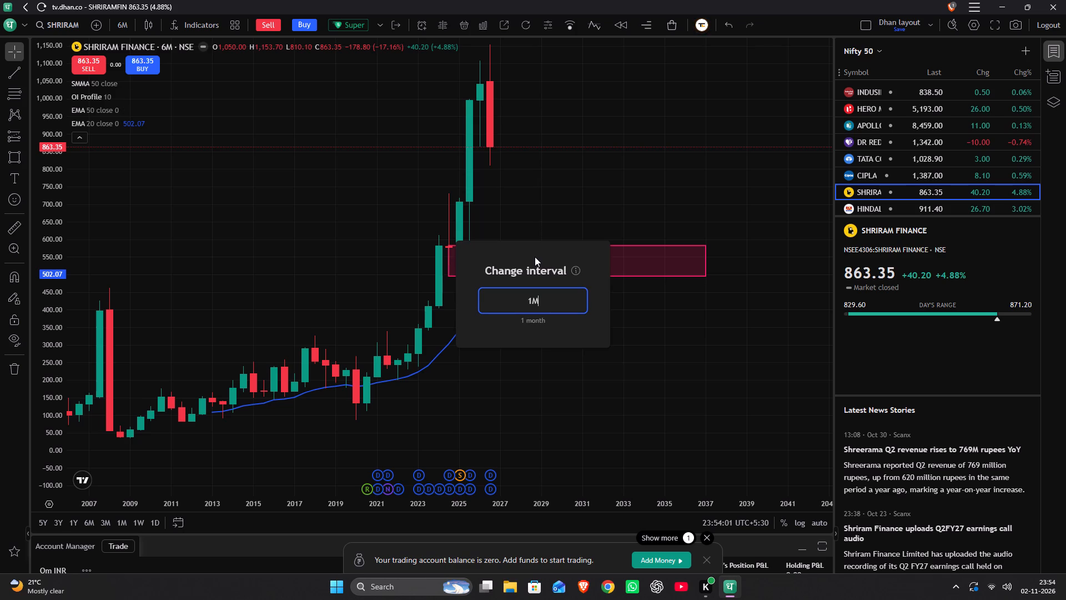
key(Return)
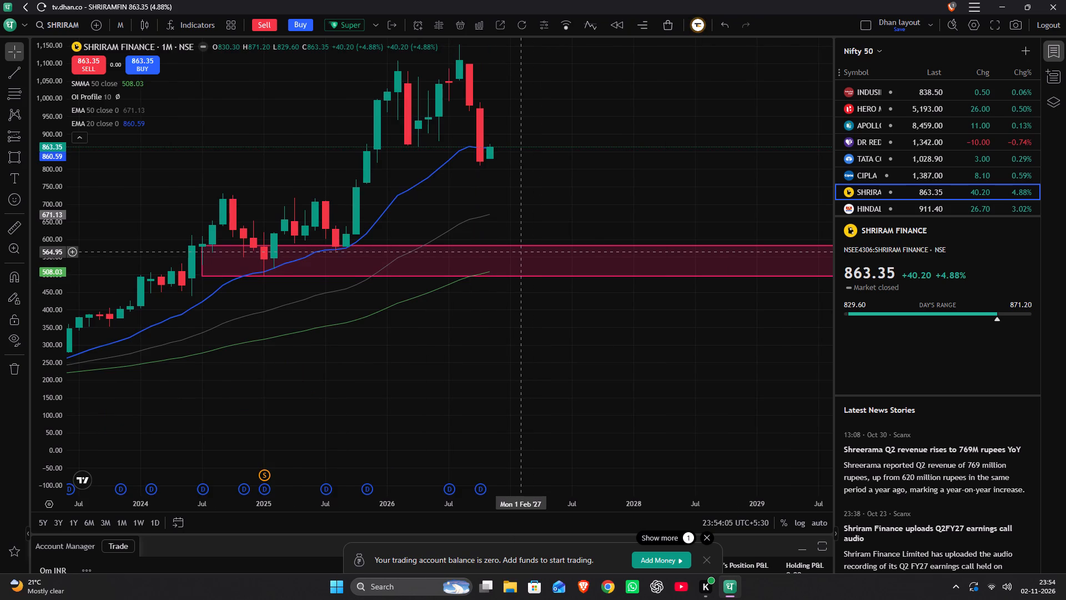
scroll(520, 252, up, 2)
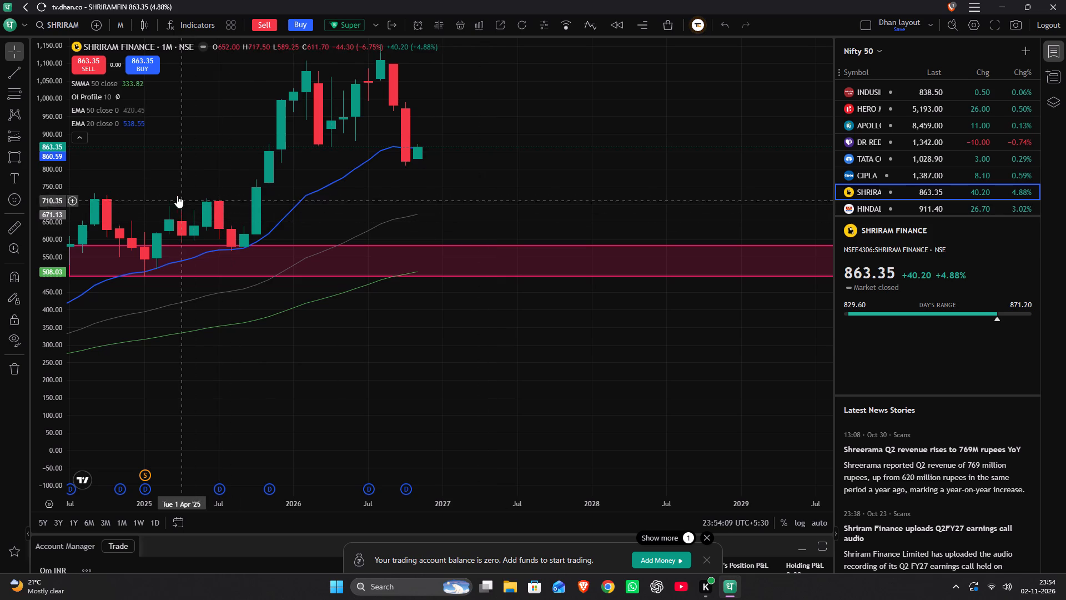
scroll(233, 196, down, 2)
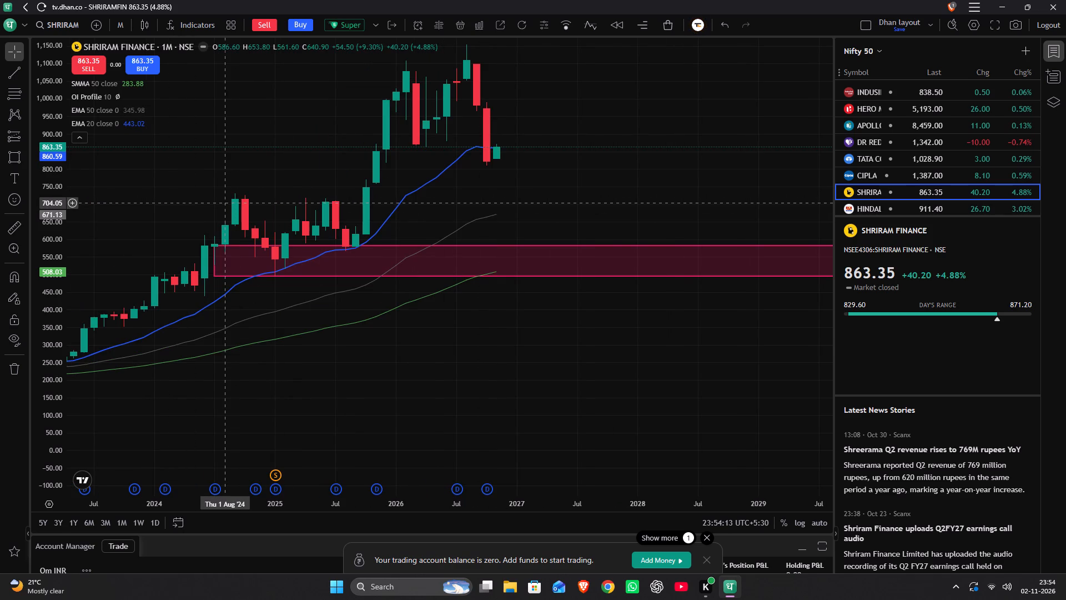
text(3m)
key(Return)
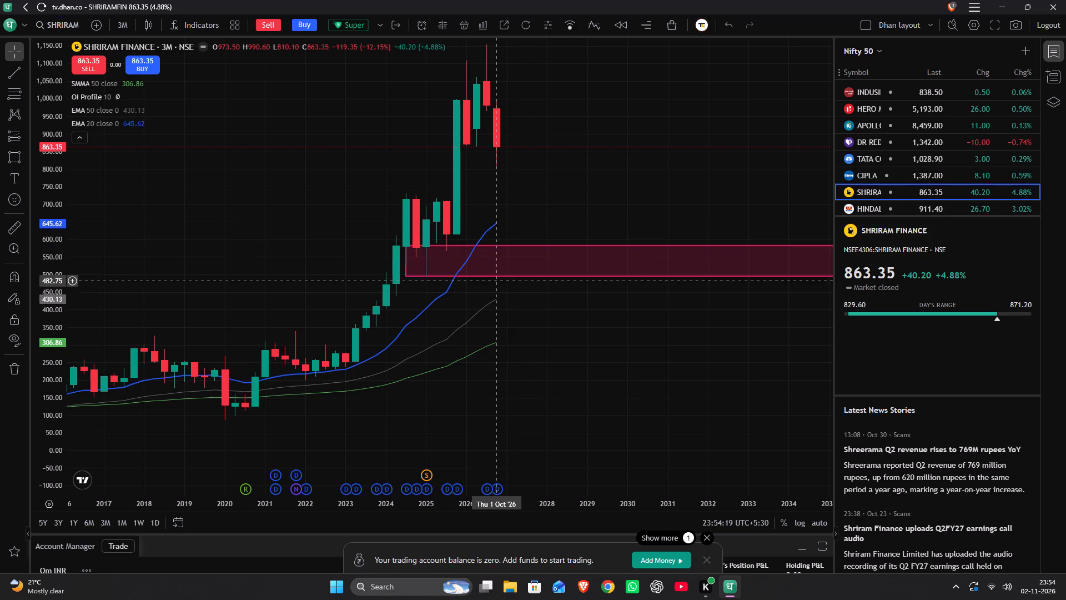
Return Shriram Finance to the 6-month timeframe and apply the saved teal template to its rectangle.
key(6)
key(m)
key(Return)
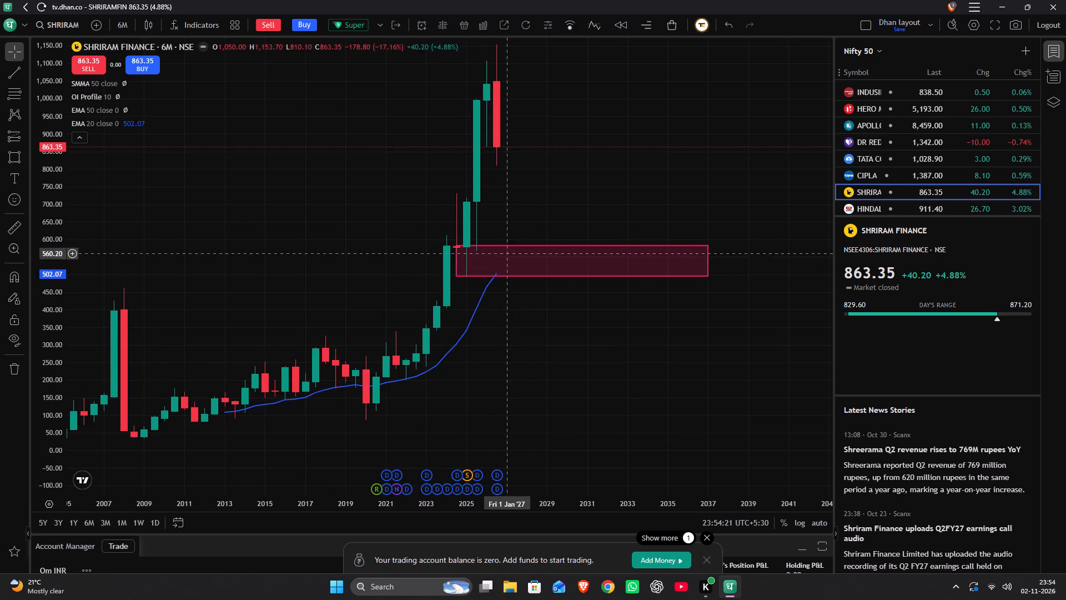
double_click(511, 245)
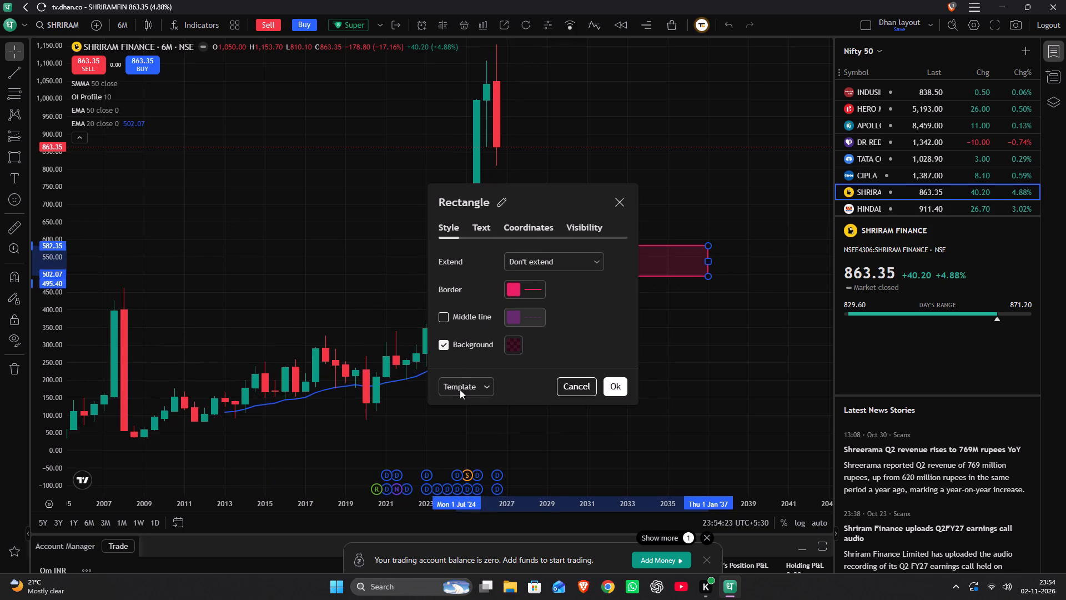
click(459, 391)
click(470, 379)
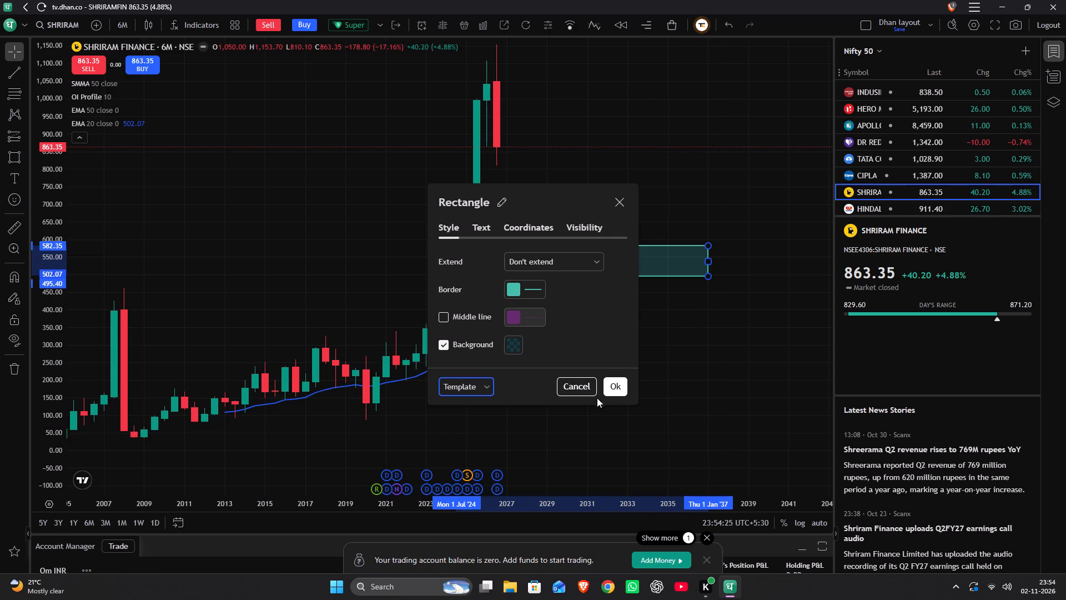
click(607, 389)
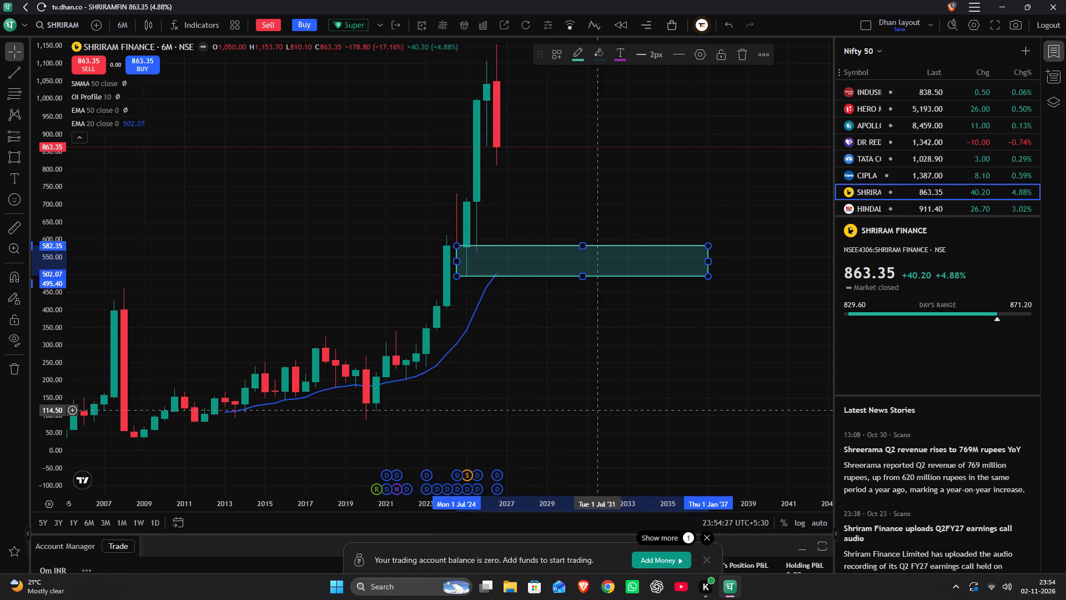
Switch the Shriram Finance chart to the 3-month timeframe.
text(3m)
key(Return)
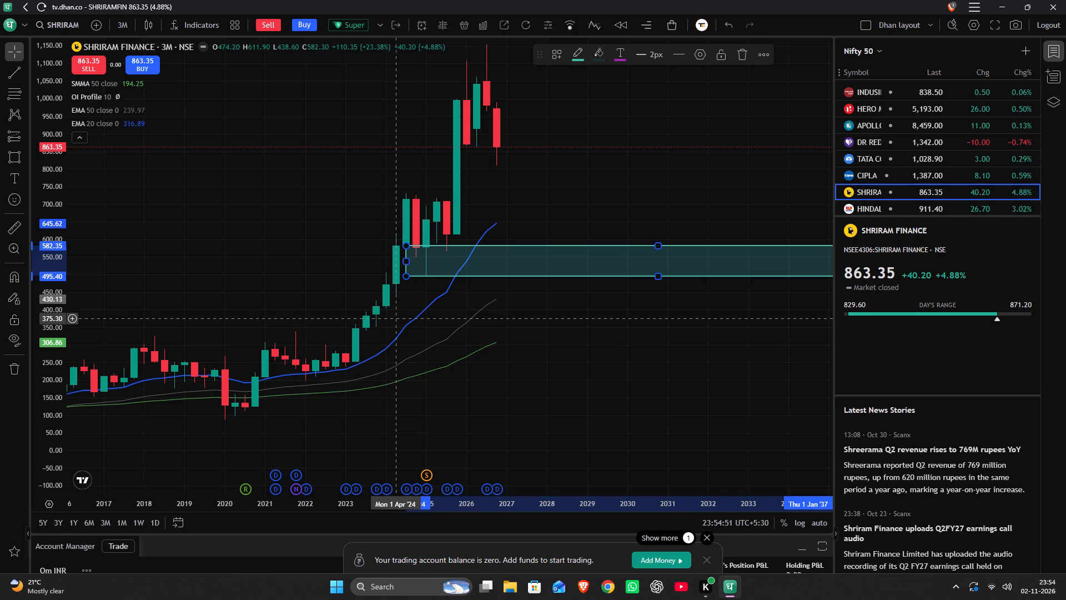
Draw a rectangle on Shriram Finance below the teal zone from October 2023 to January 2034, between about 348.45 and 476.45.
key(alt+shift+r)
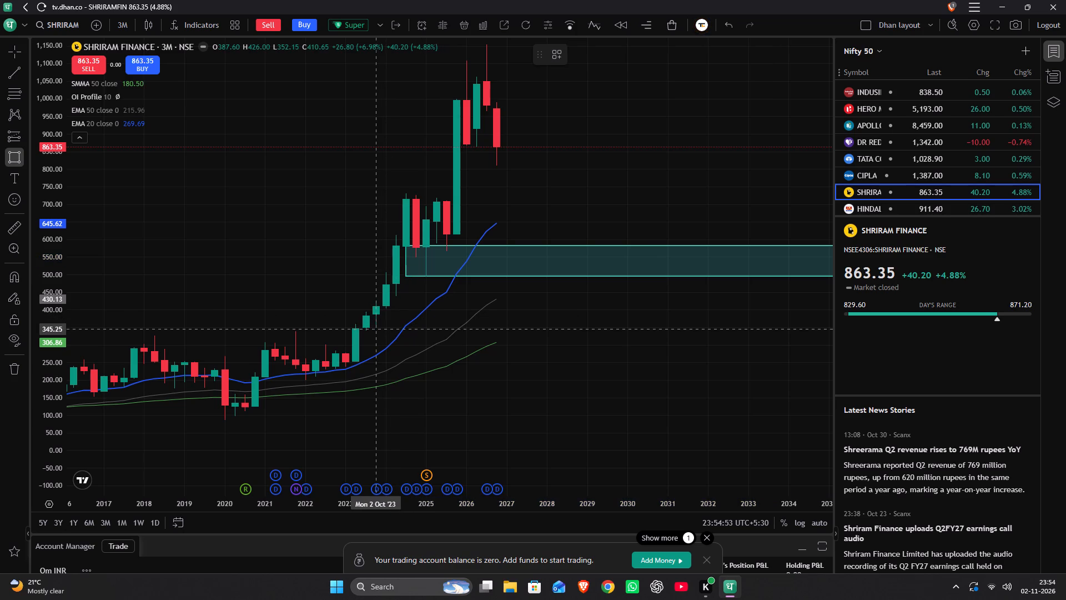
drag(375, 328, 746, 314)
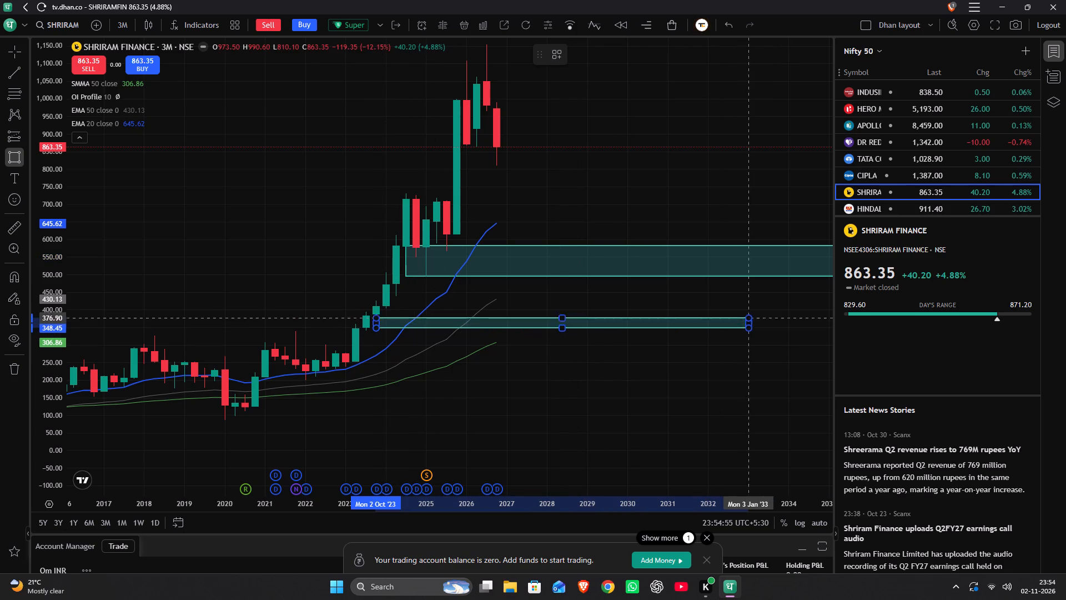
drag(746, 314, 784, 284)
click(786, 283)
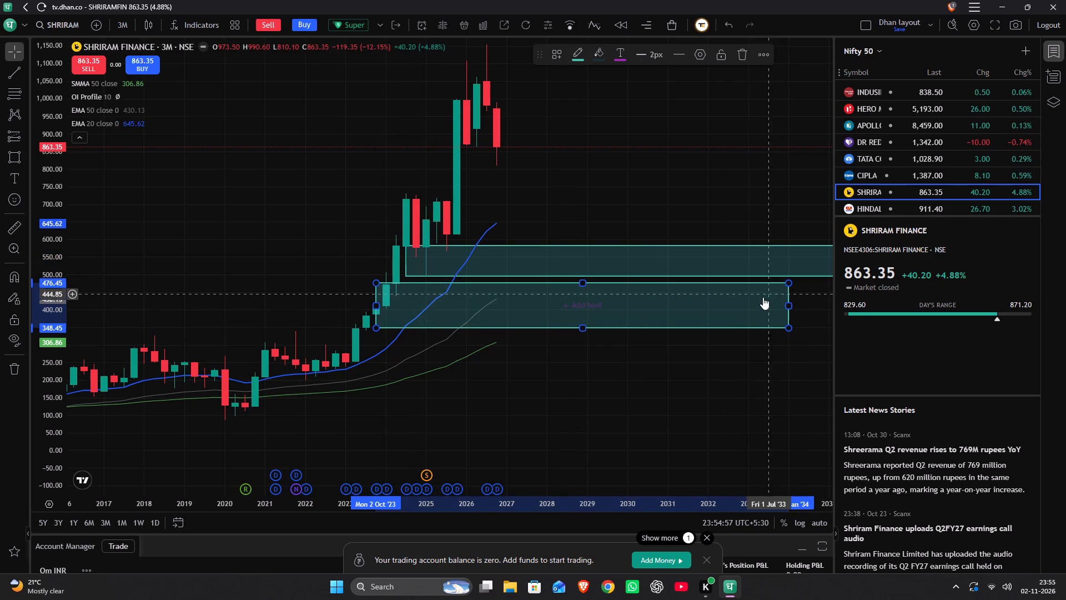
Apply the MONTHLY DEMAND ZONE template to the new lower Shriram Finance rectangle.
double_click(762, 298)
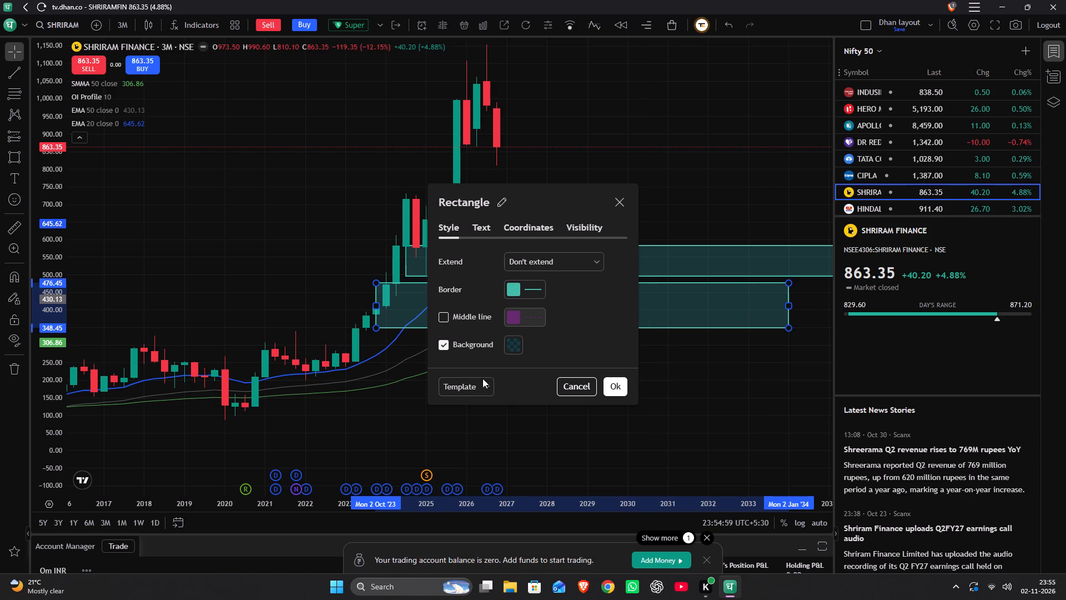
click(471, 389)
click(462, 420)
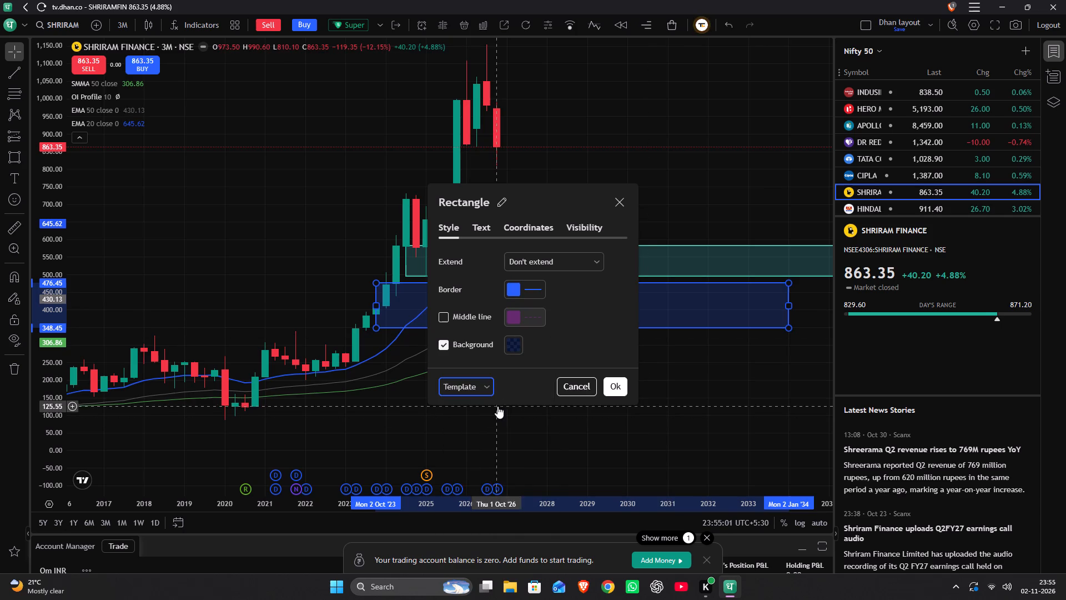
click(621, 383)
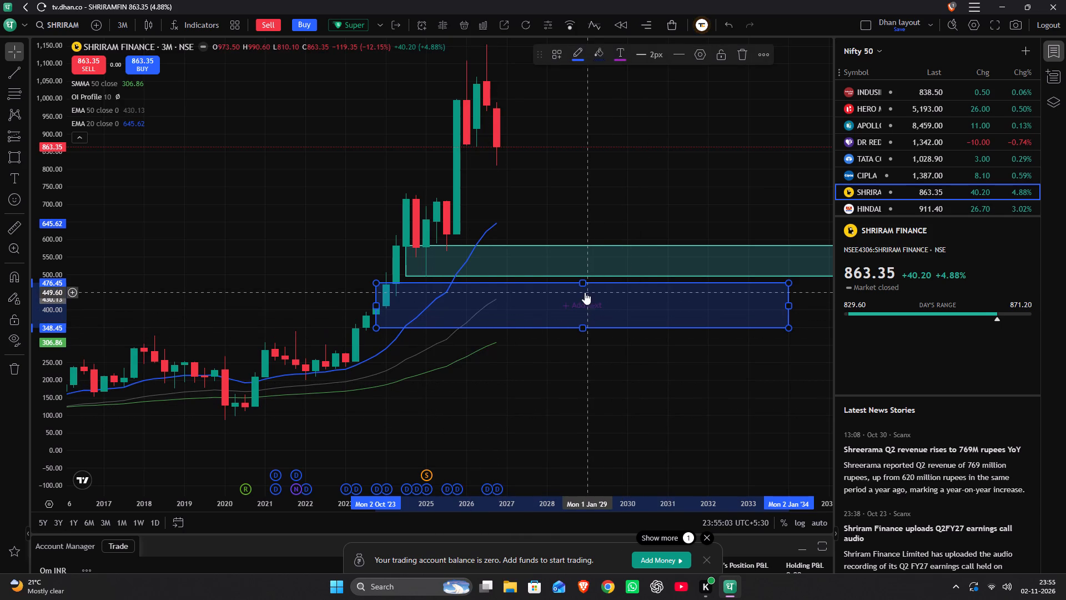
Lower the top edge of the rectangle beneath the teal zone to about 471.70.
click(585, 284)
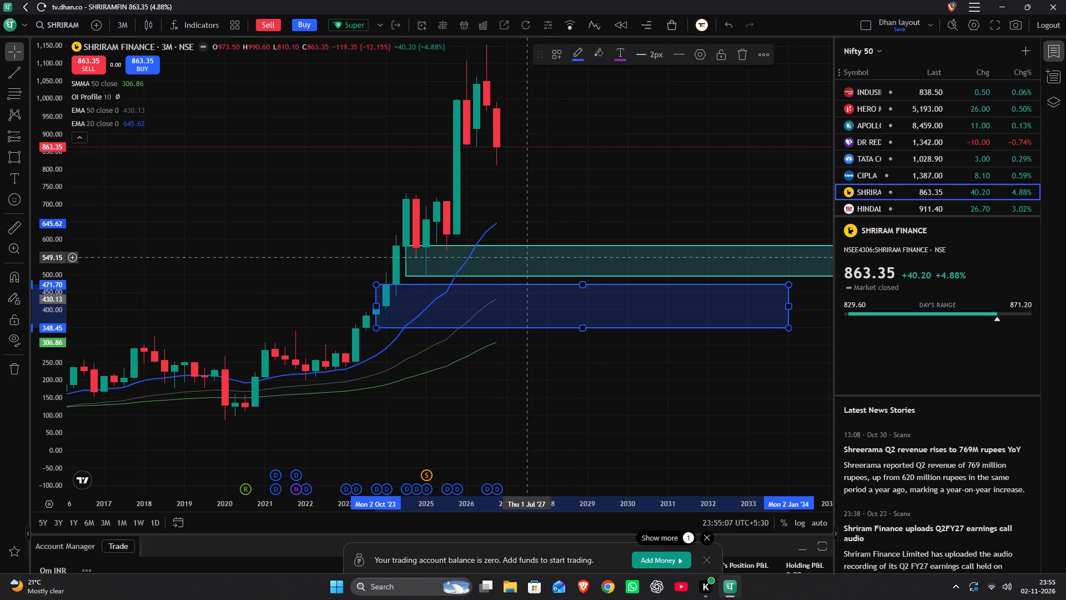
click(585, 257)
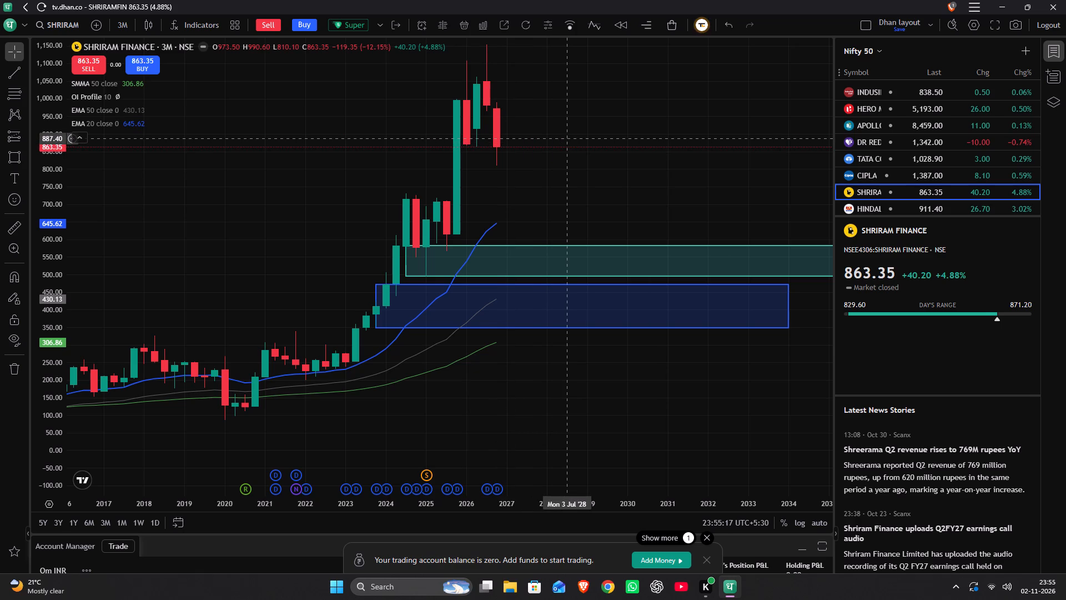
Apply the QUATERLY DEMAND template to the rectangle beneath the teal zone.
key(1)
click(546, 218)
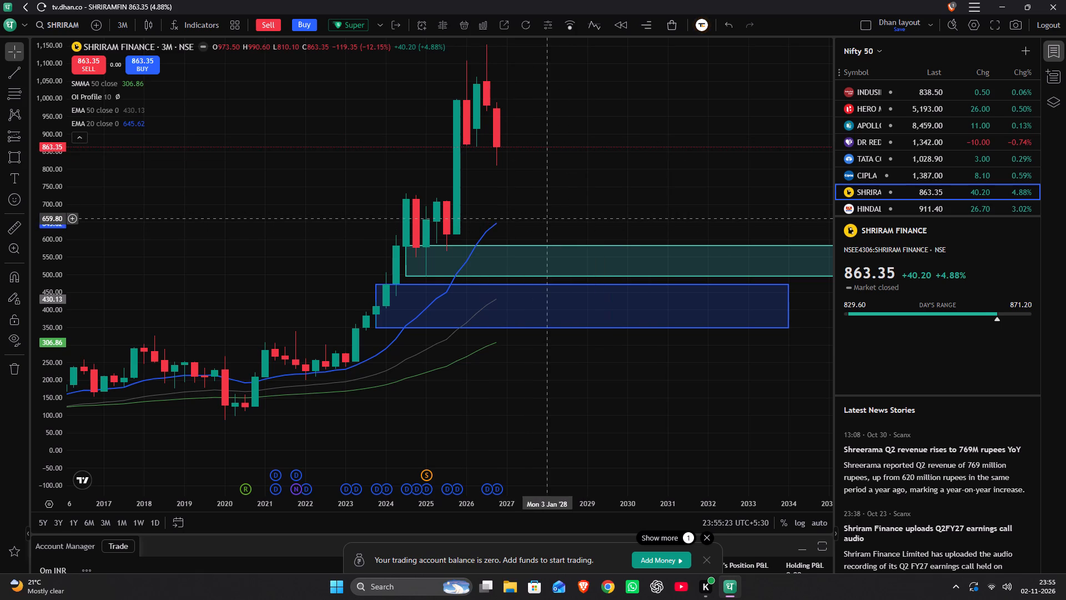
double_click(527, 284)
click(481, 394)
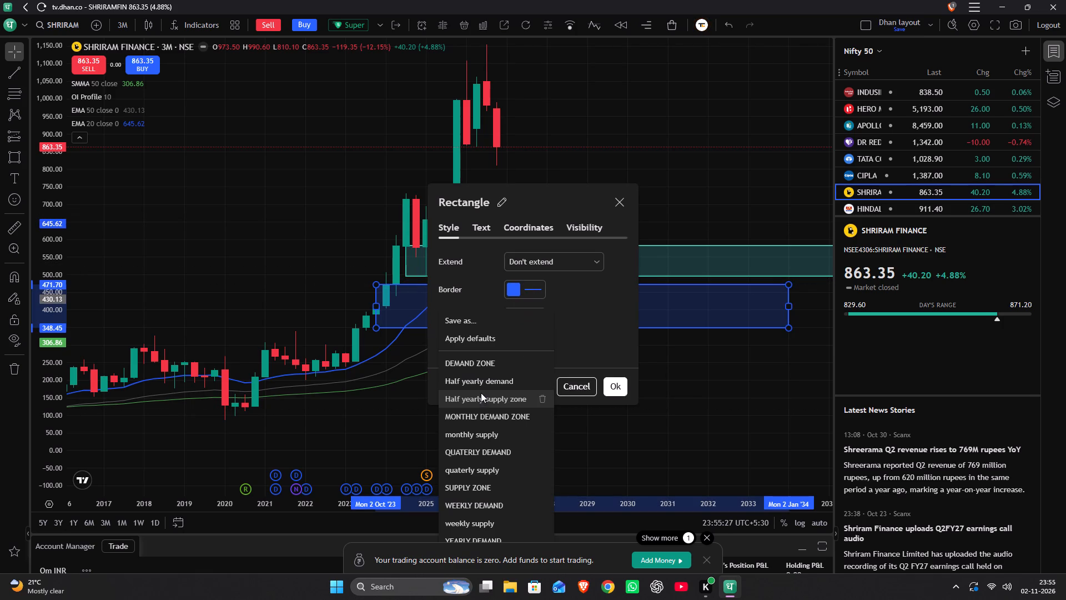
click(499, 452)
click(612, 392)
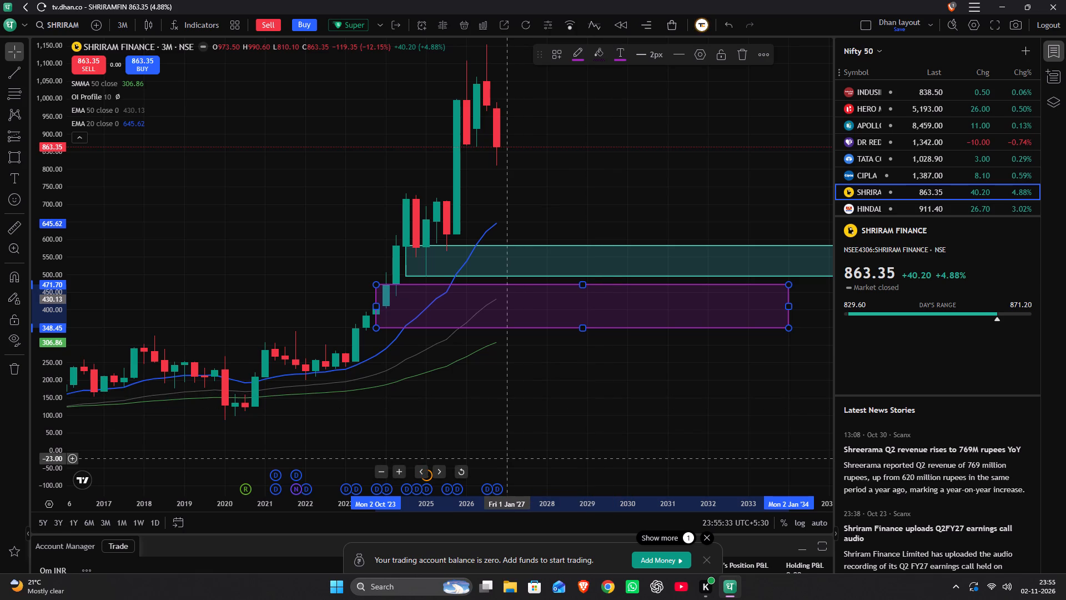
Switch the Shriram Finance chart to the 1-month timeframe.
key(1)
key(m)
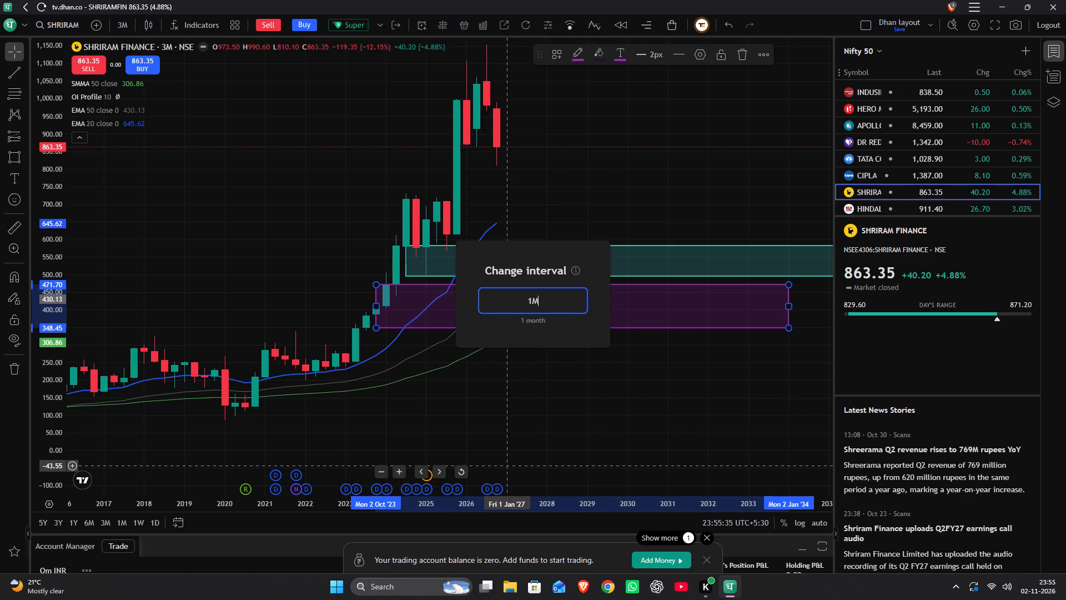
key(Return)
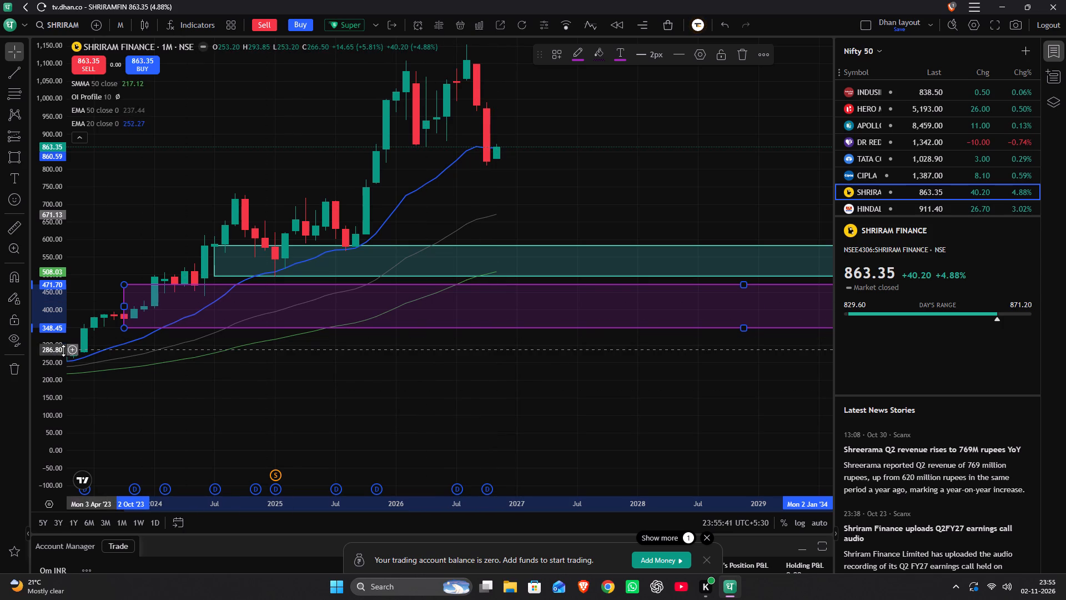
scroll(49, 352, up, 16)
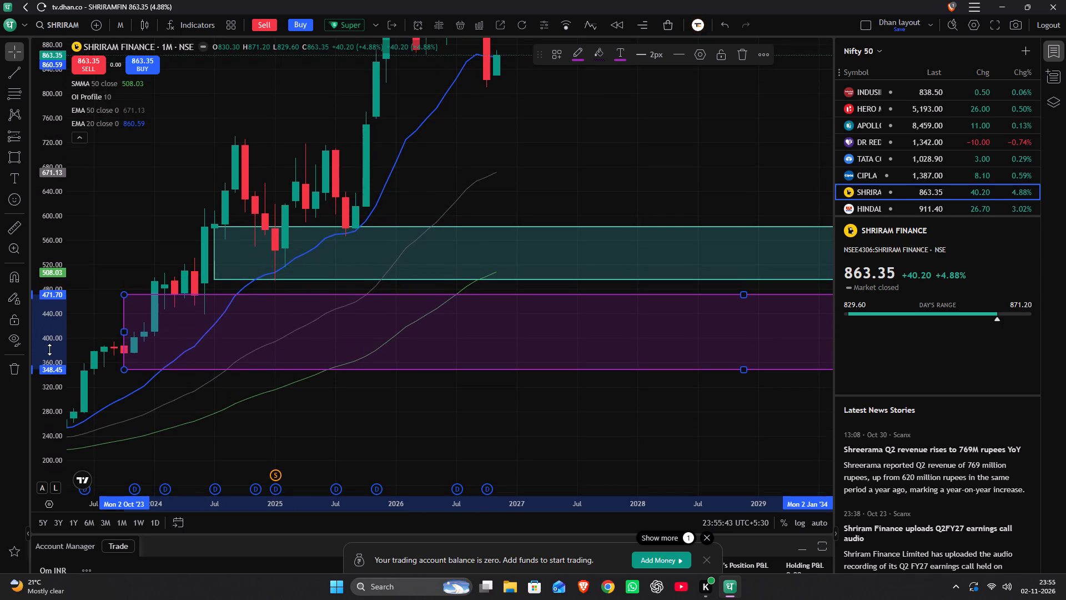
scroll(49, 349, up, 4)
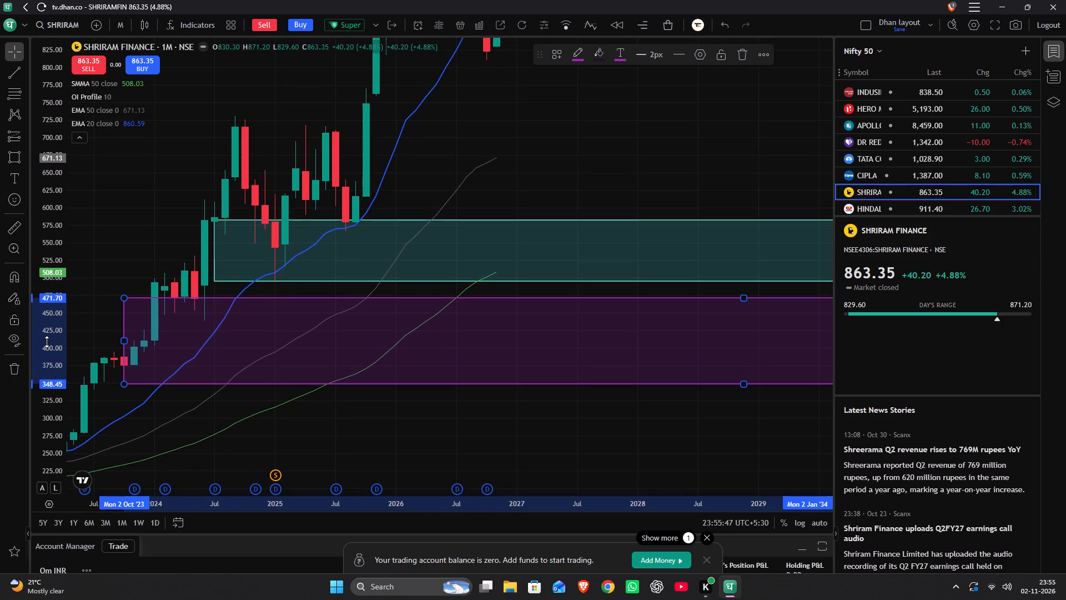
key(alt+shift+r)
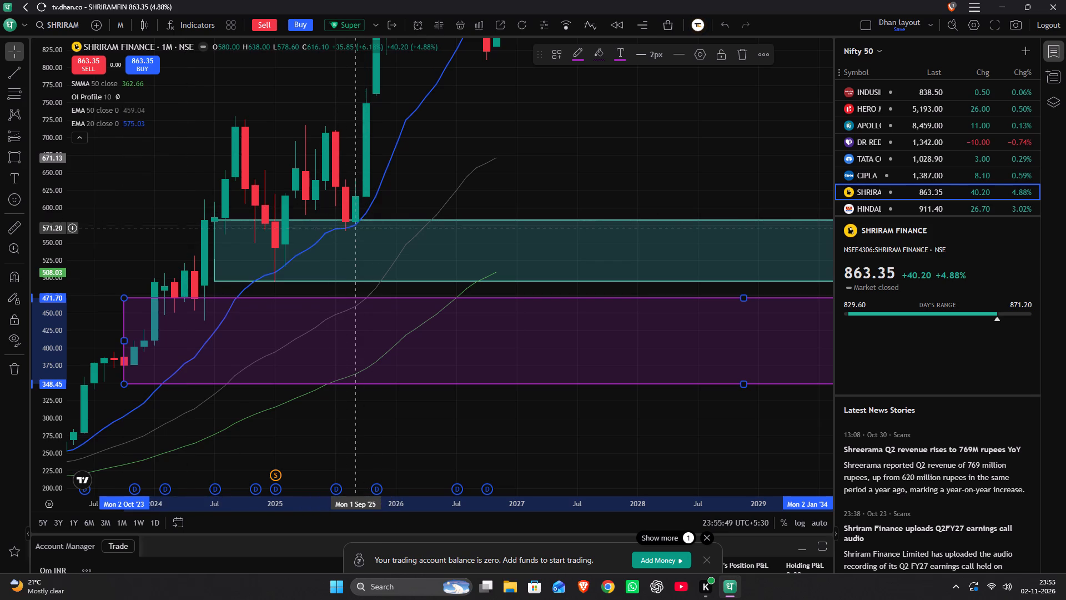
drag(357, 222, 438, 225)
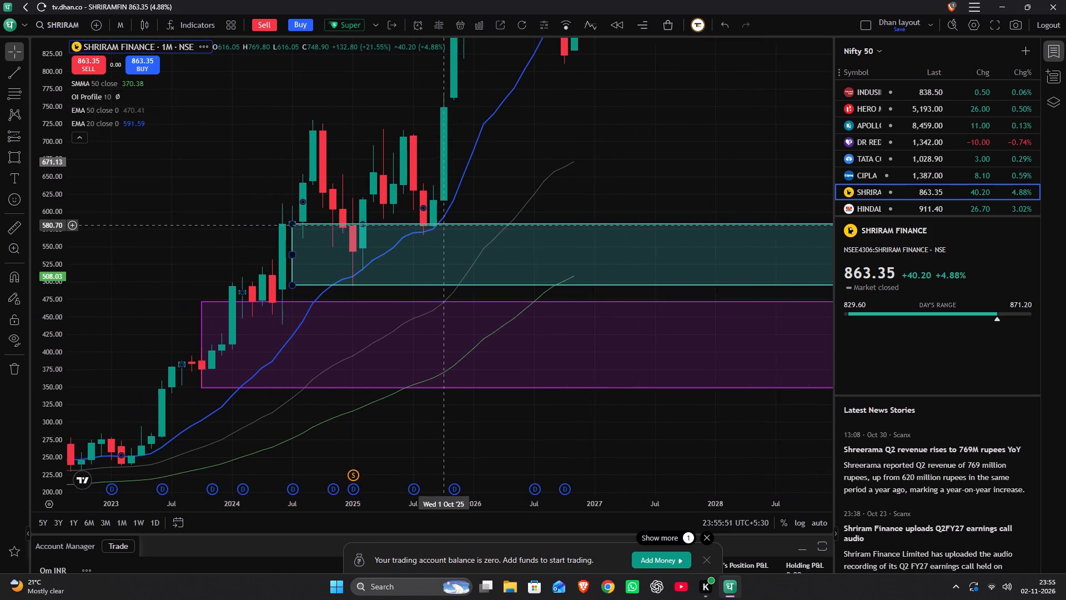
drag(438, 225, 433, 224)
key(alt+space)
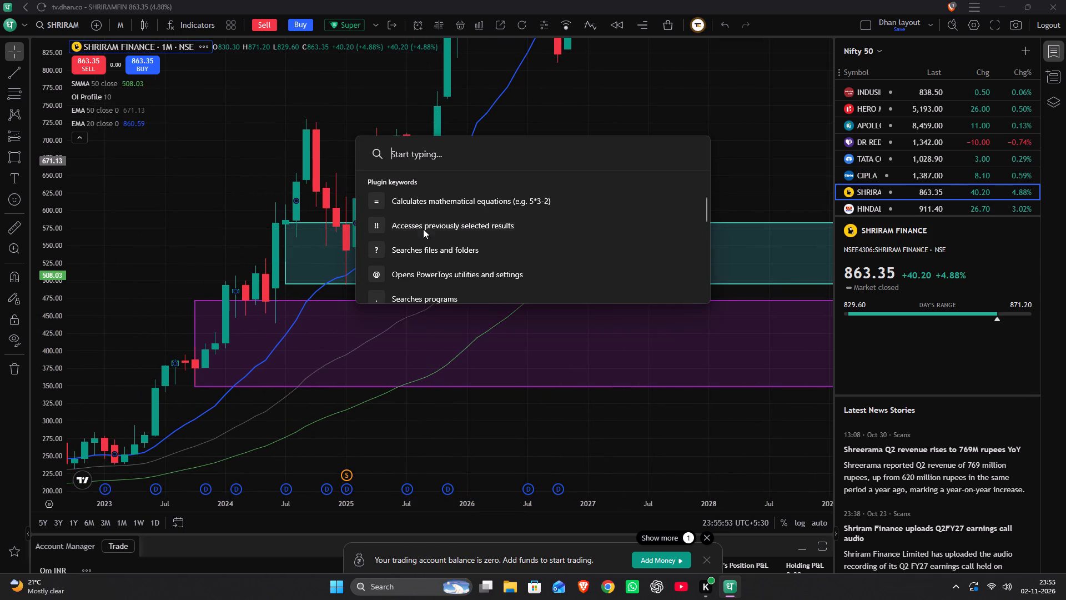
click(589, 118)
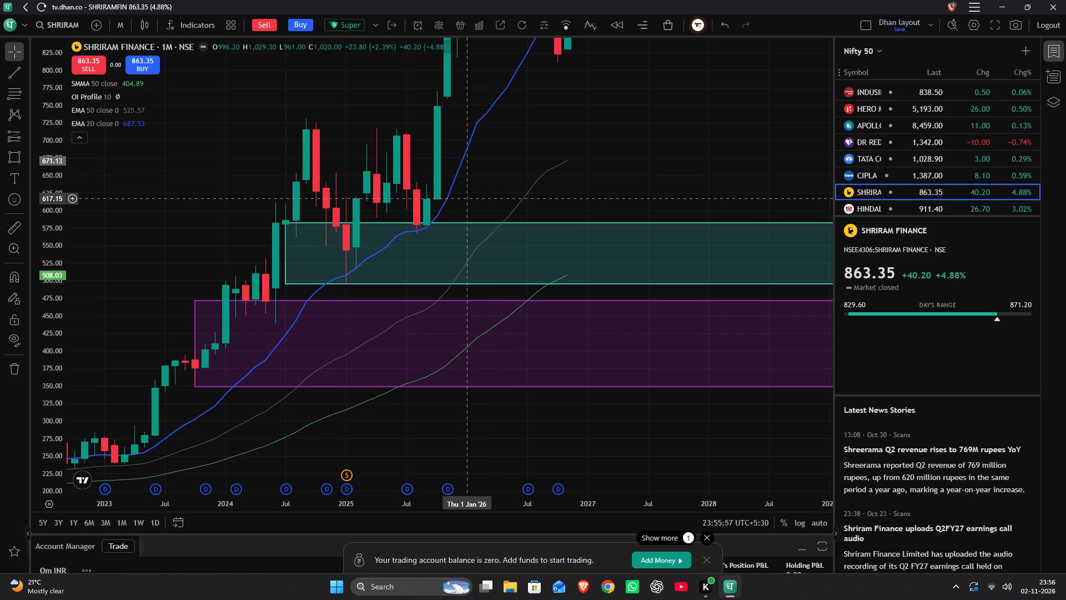
Draw a rectangle from the September 2025 candle to March 2028, between about 579.15 and 616.35, at the teal zone's upper edge.
key(alt+shift+r)
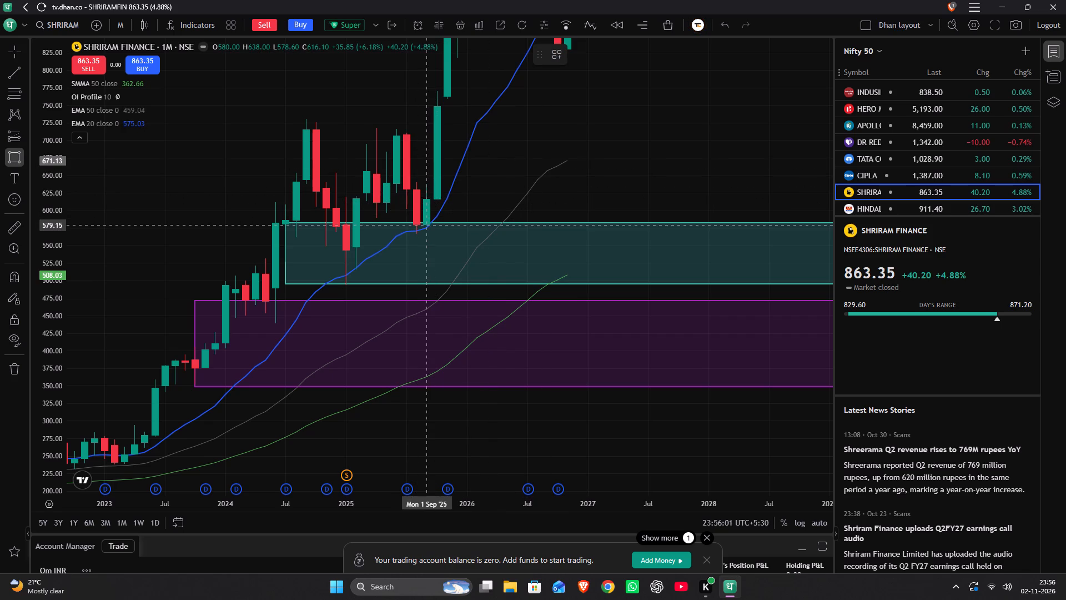
drag(430, 225, 716, 218)
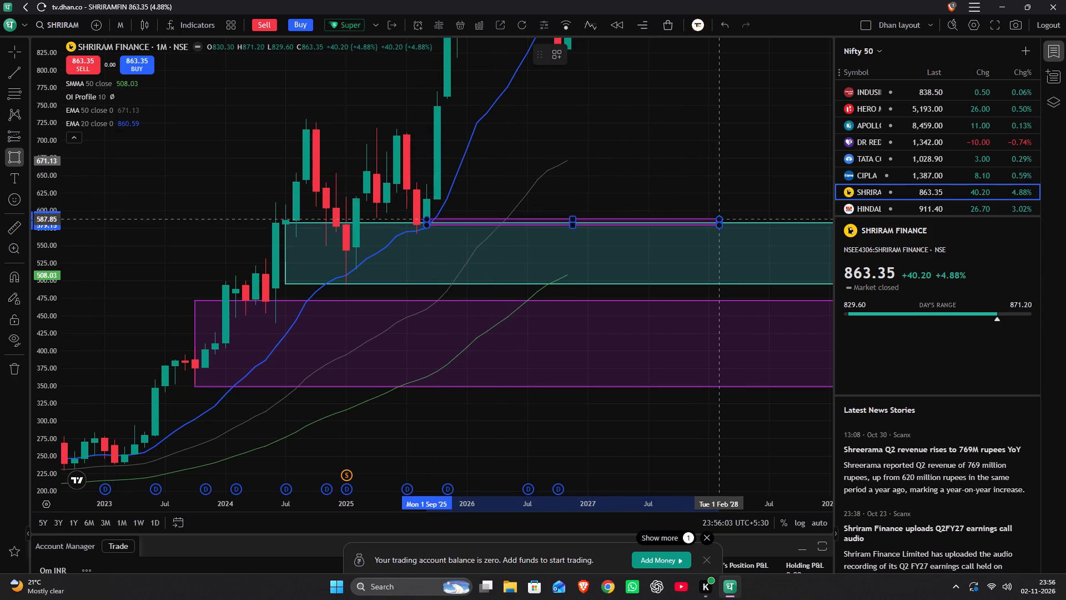
drag(716, 218, 726, 199)
click(726, 199)
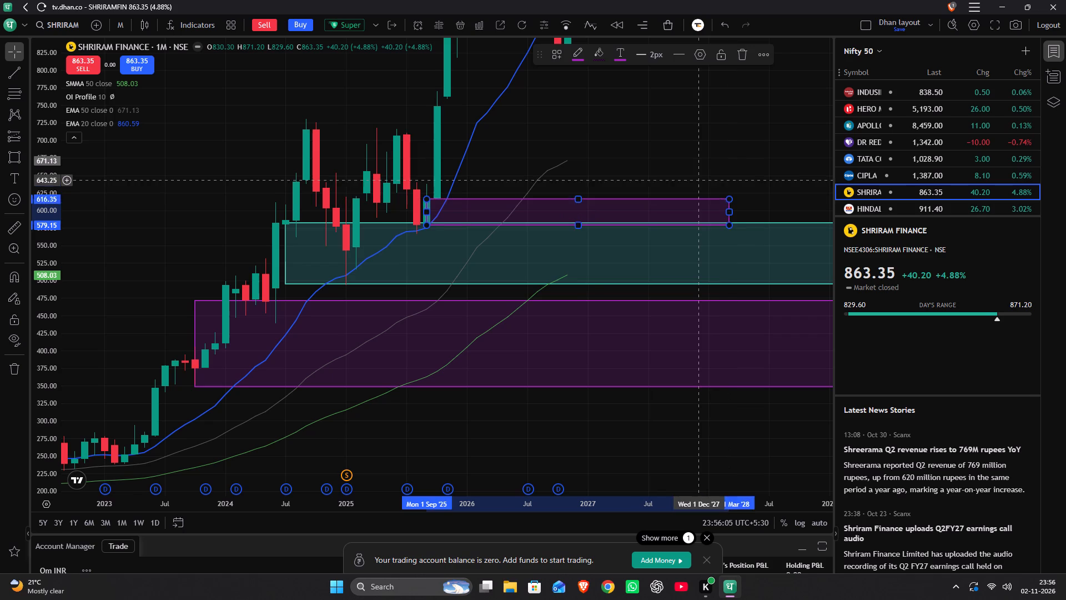
click(696, 175)
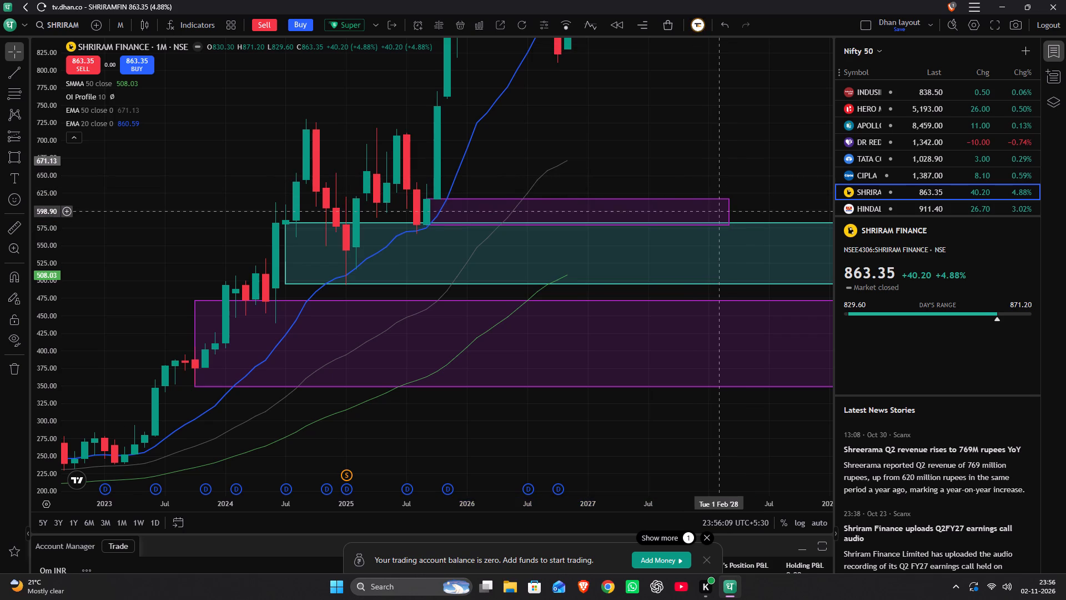
Extend the end of the new 579.15–616.35 rectangle to July 2032.
drag(727, 212, 907, 224)
scroll(678, 212, down, 2)
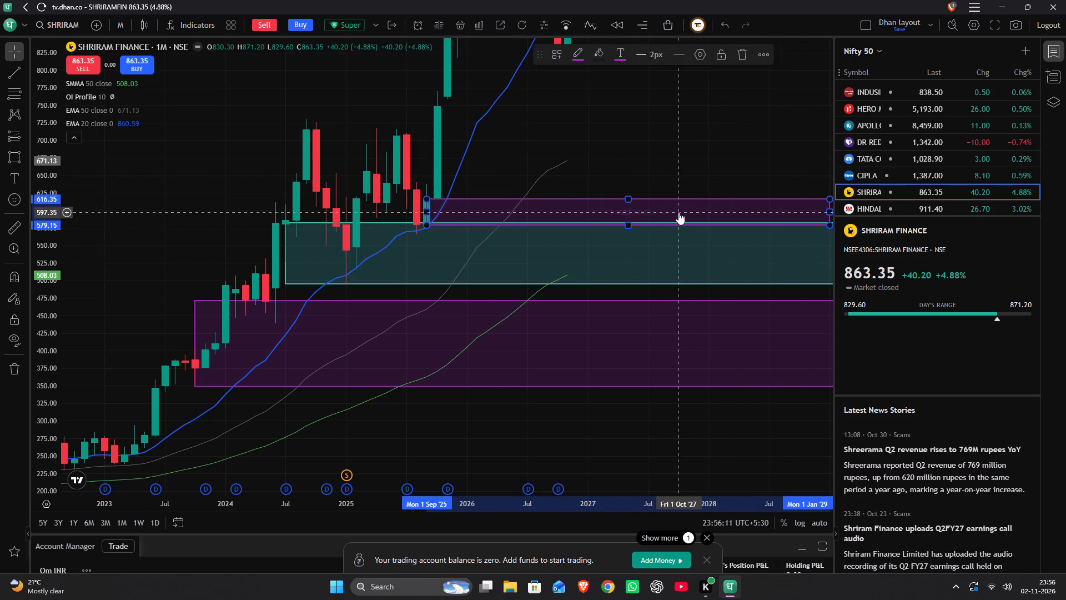
scroll(678, 212, down, 2)
drag(695, 183, 284, 179)
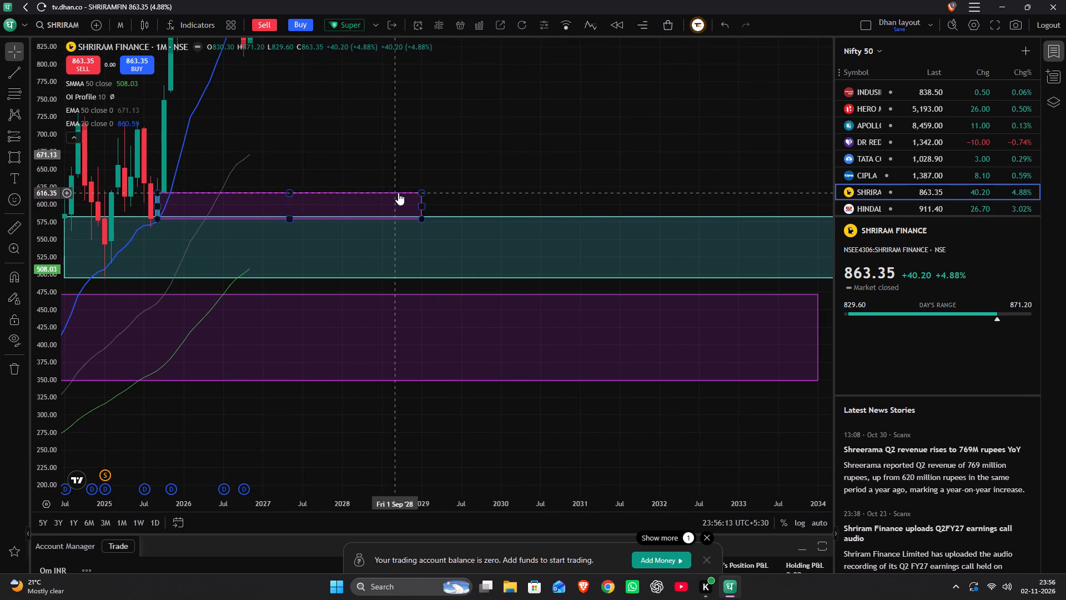
drag(420, 205, 422, 205)
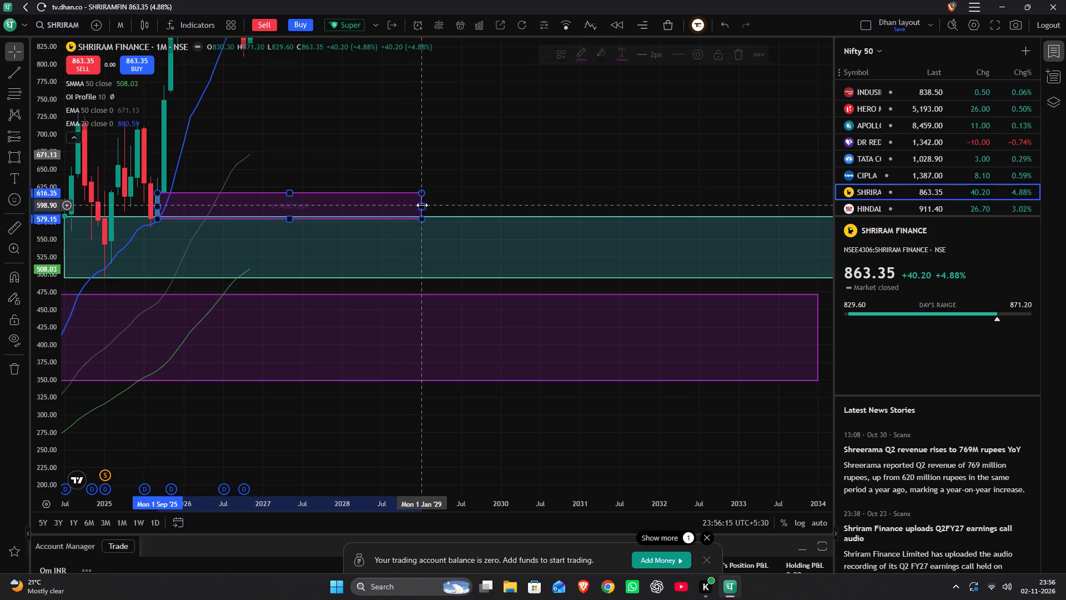
drag(422, 205, 451, 208)
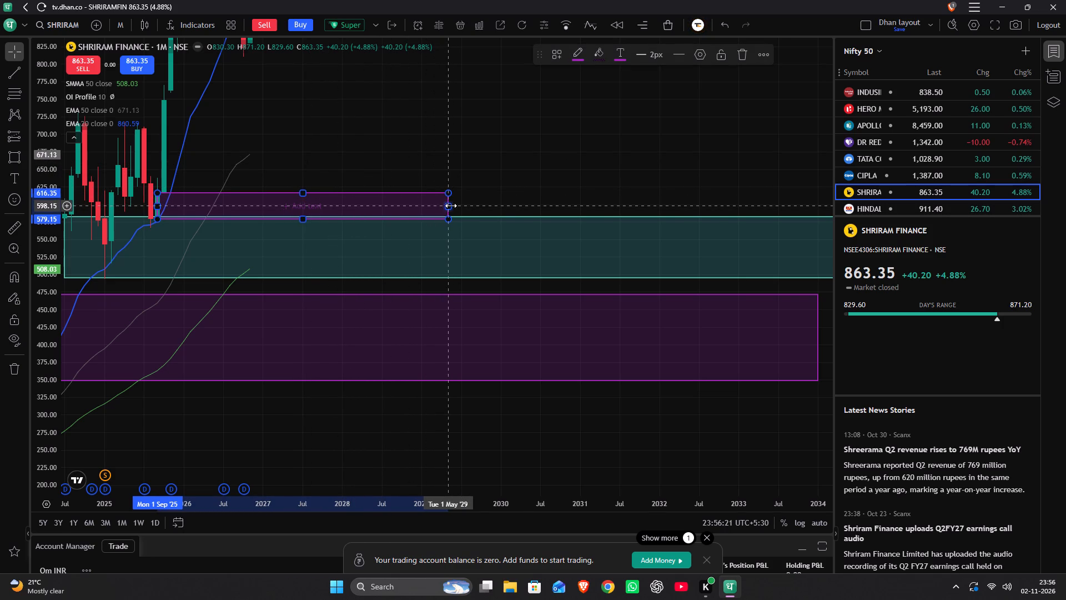
drag(451, 206, 699, 249)
click(537, 159)
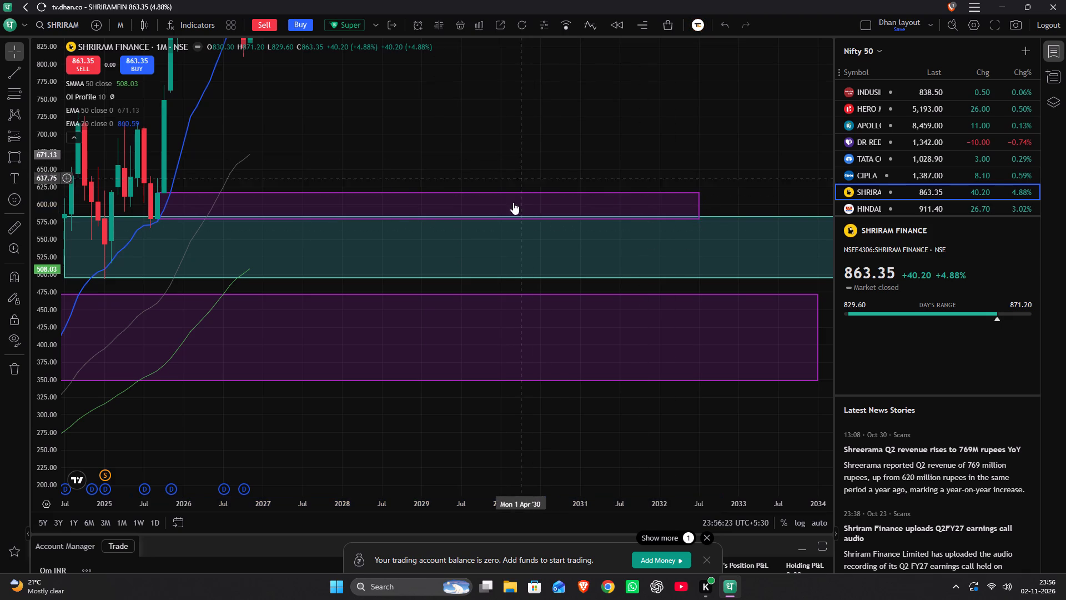
Apply the MONTHLY DEMAND ZONE template to the rectangle starting in September 2025.
click(504, 201)
click(505, 191)
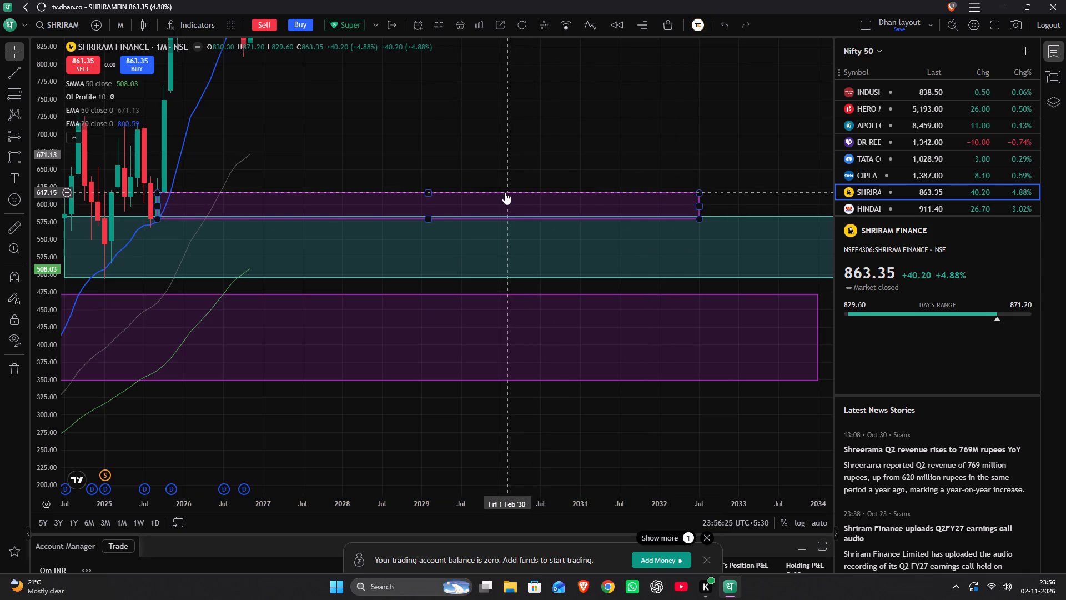
triple_click(505, 192)
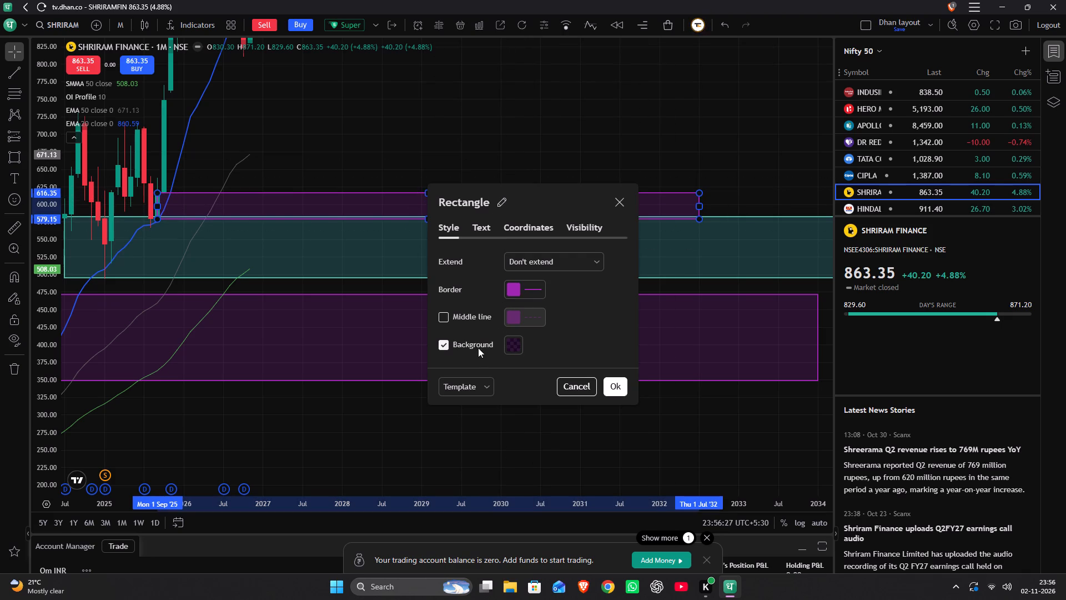
click(486, 385)
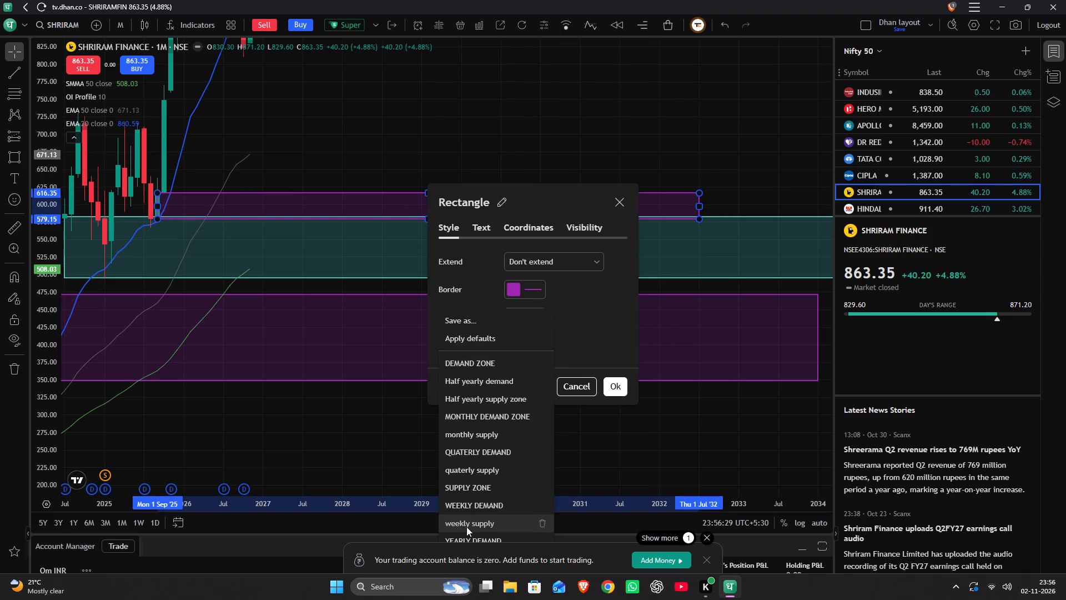
click(489, 420)
click(612, 392)
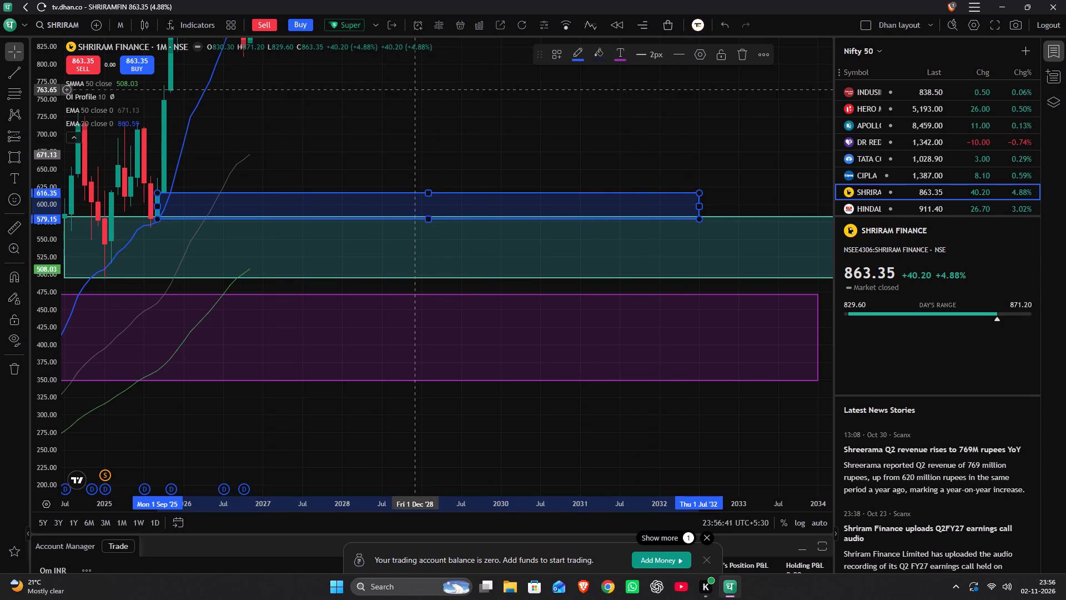
Set the Shriram Finance chart interval to 1 month again.
drag(414, 89, 556, 398)
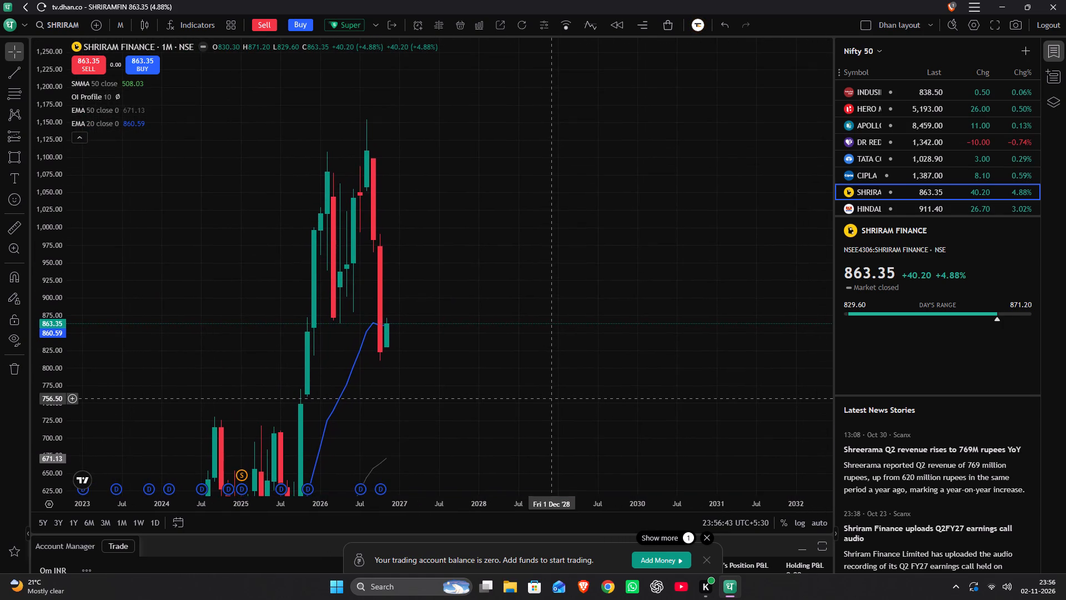
drag(556, 398, 556, 394)
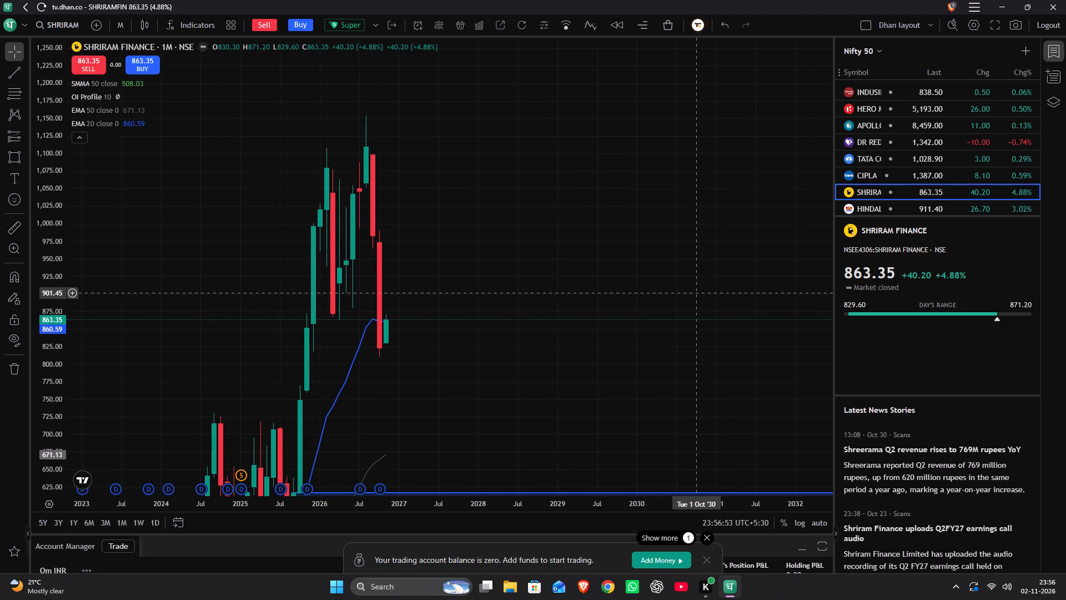
text(1m)
key(Return)
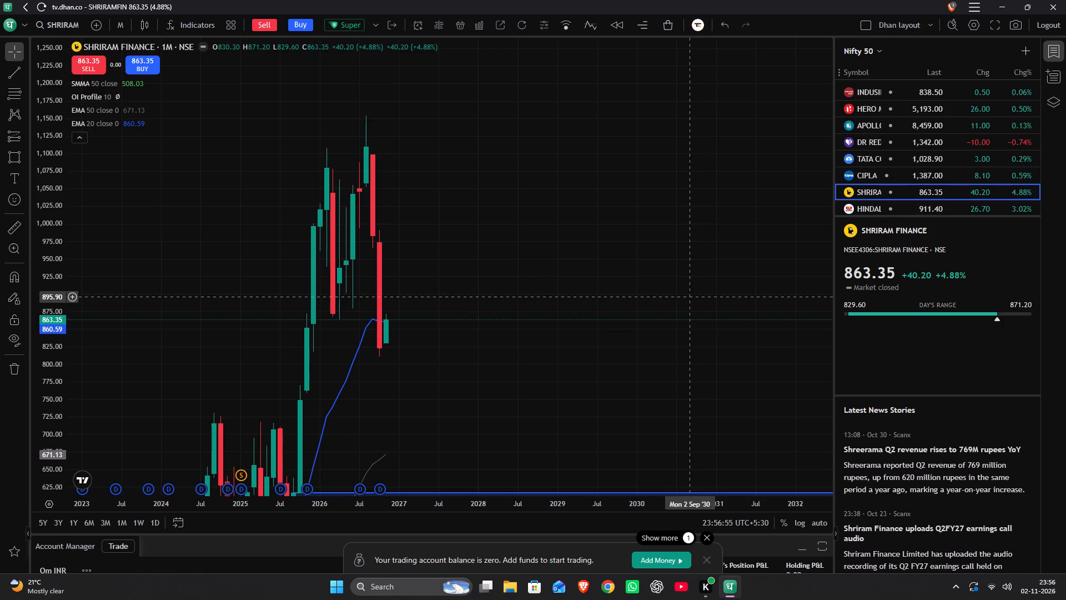
Set the Shriram Finance chart interval to 1 day.
key(1)
key(d)
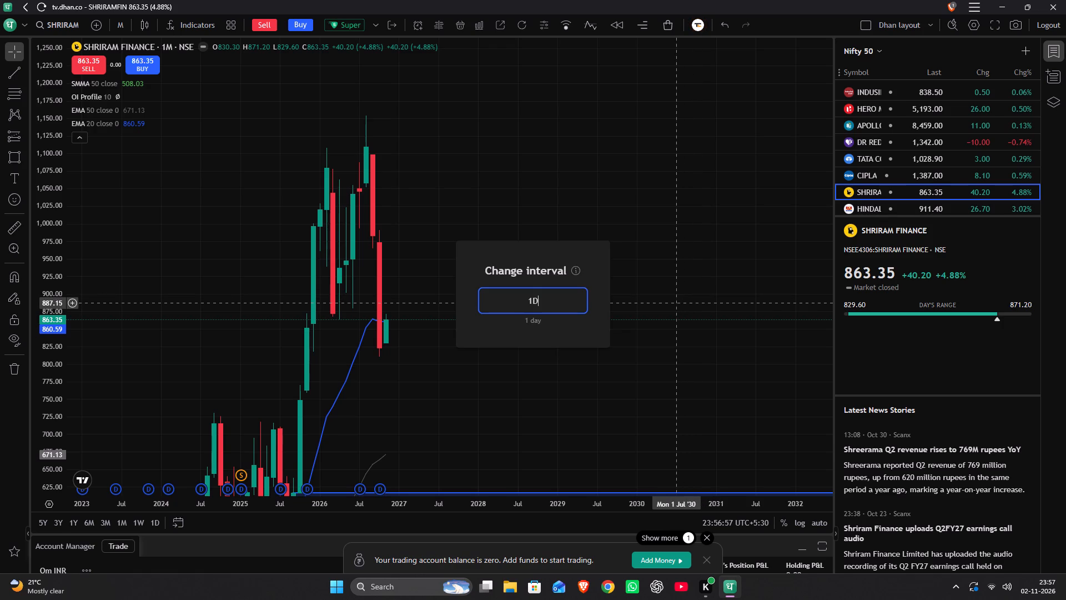
key(Return)
Examine Shriram Finance's daily candles from early 2025 to November 2026, including the price action around the blue and teal demand zones.
scroll(655, 337, down, 4)
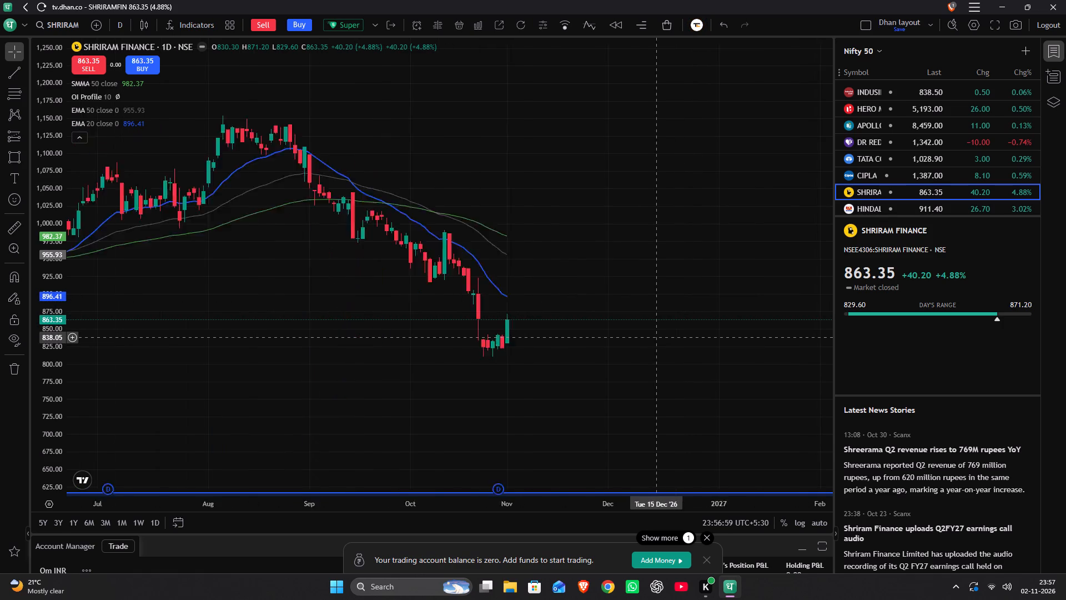
scroll(655, 337, down, 6)
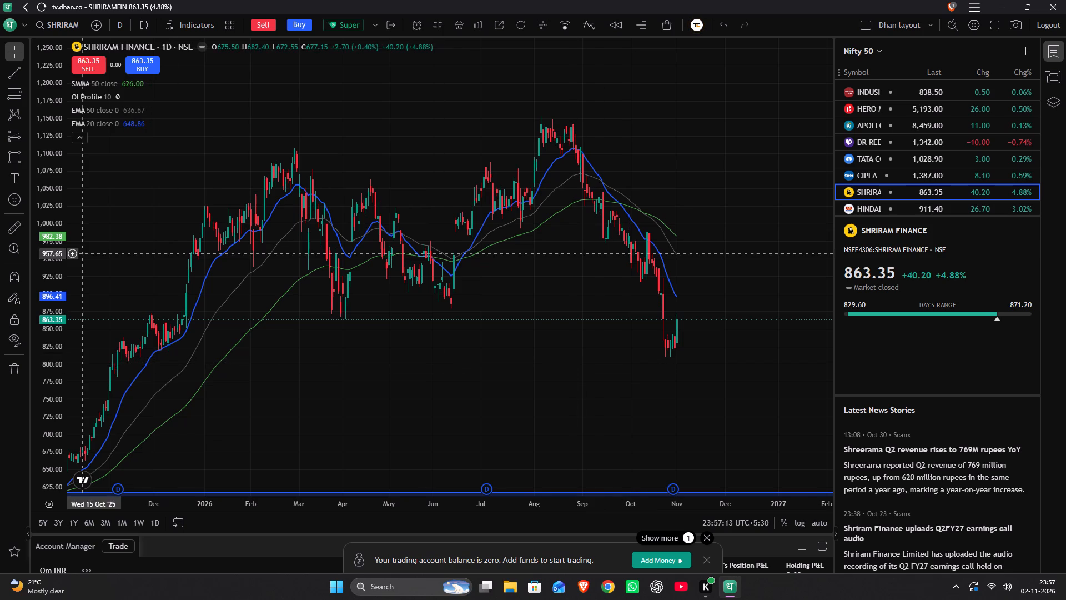
scroll(40, 302, up, 10)
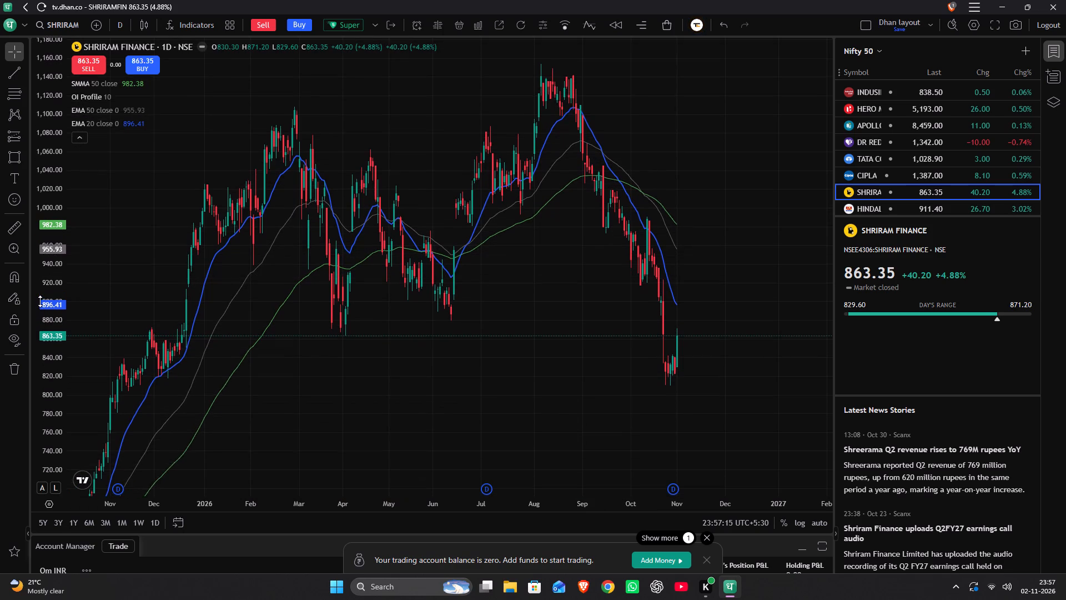
scroll(40, 301, up, 5)
scroll(259, 404, up, 3)
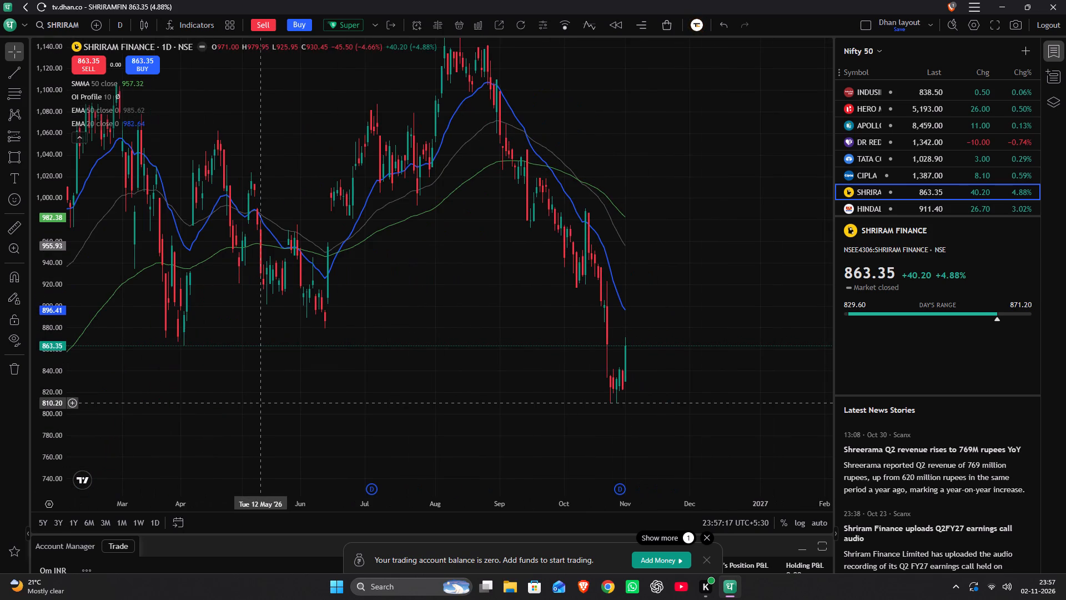
drag(235, 401, 467, 336)
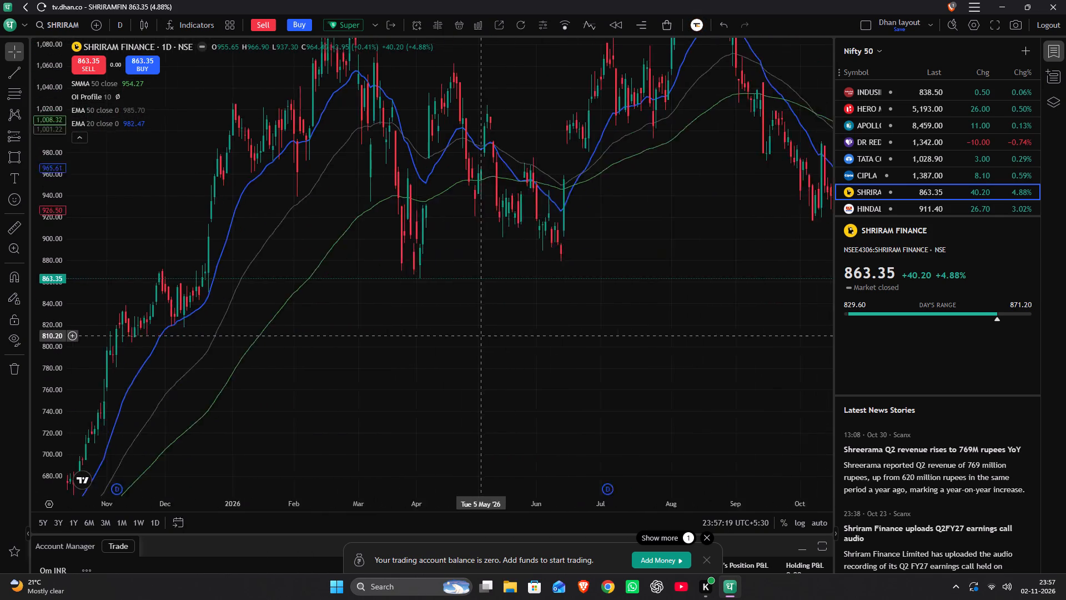
drag(467, 336, 478, 352)
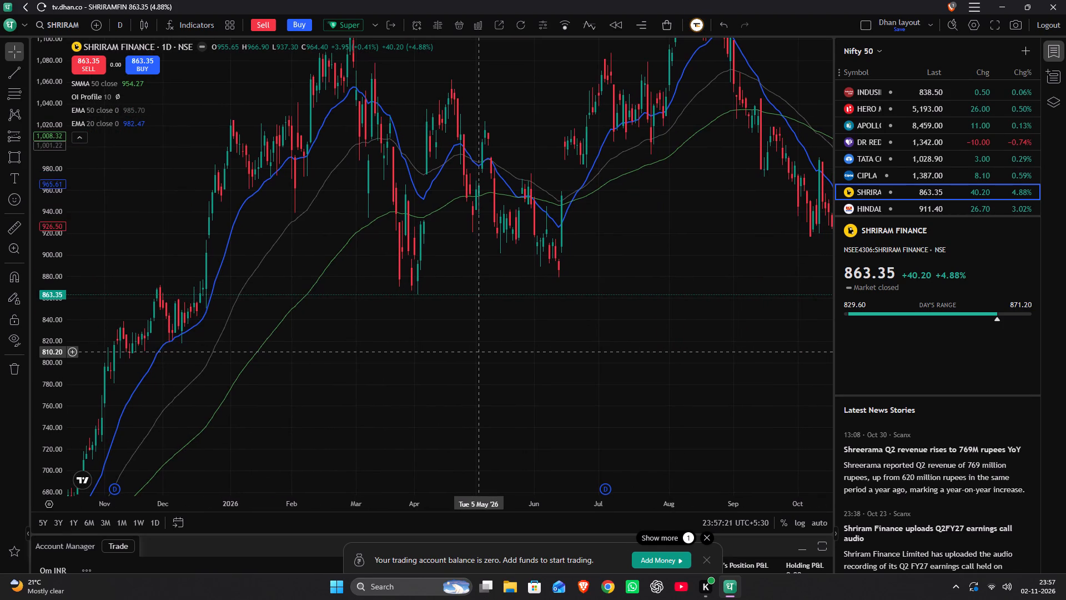
drag(478, 352, 475, 352)
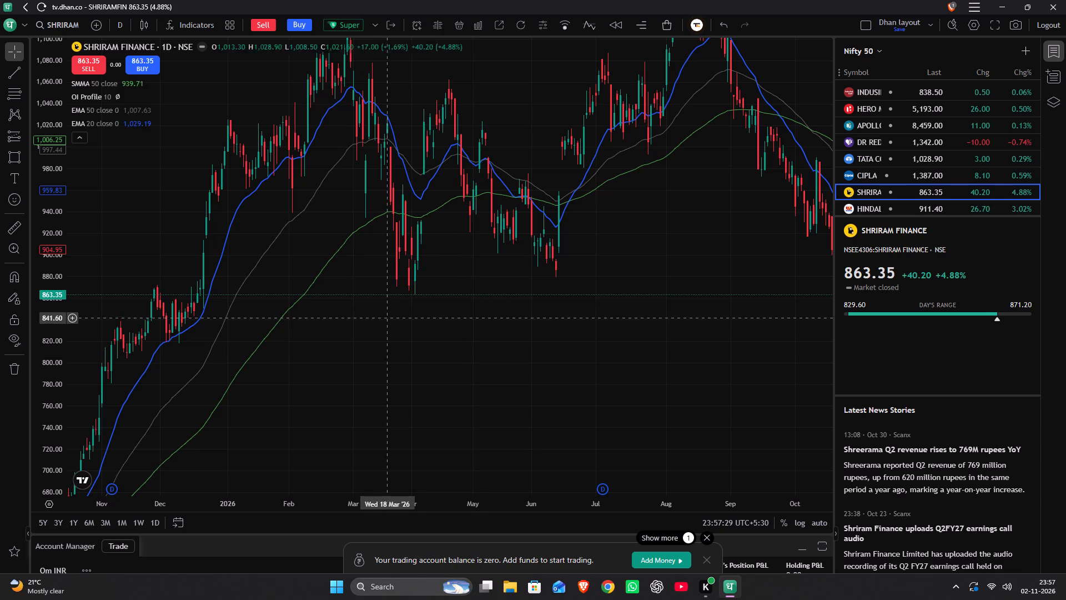
drag(217, 262, 244, 383)
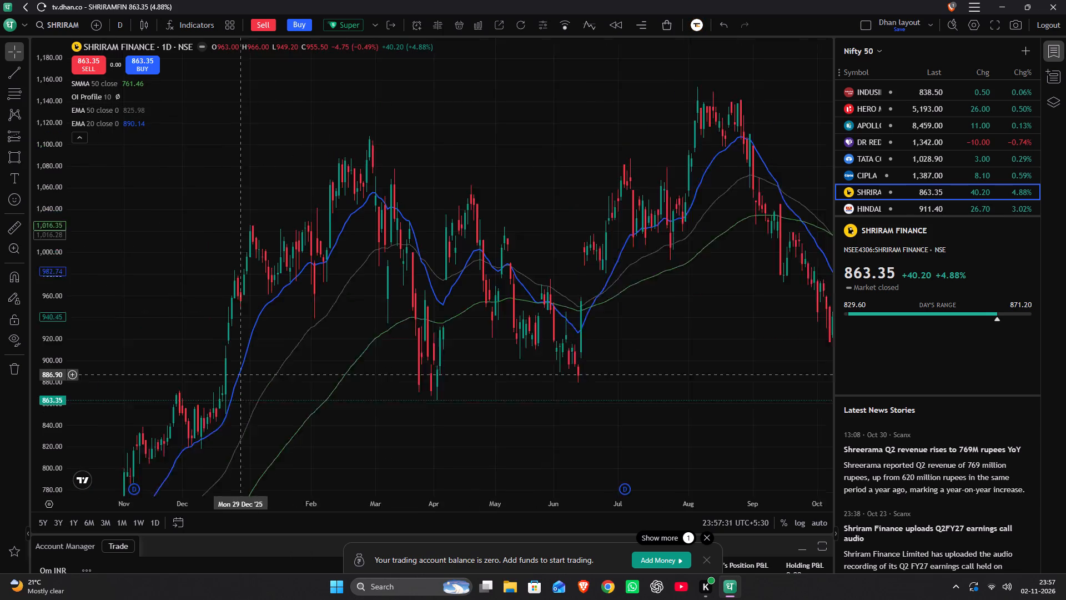
drag(244, 383, 385, 91)
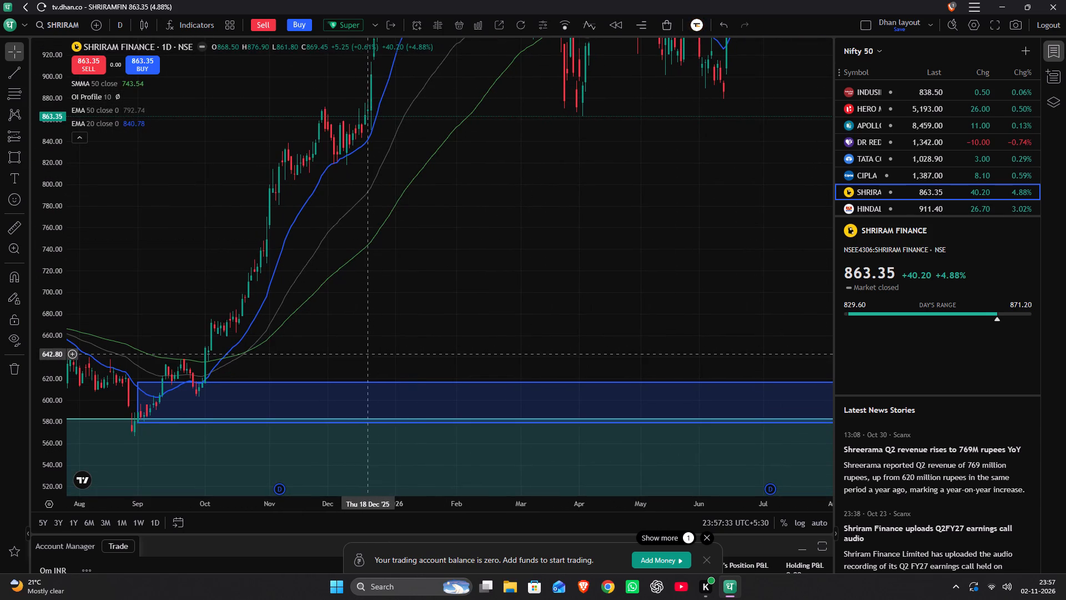
drag(228, 328, 595, 263)
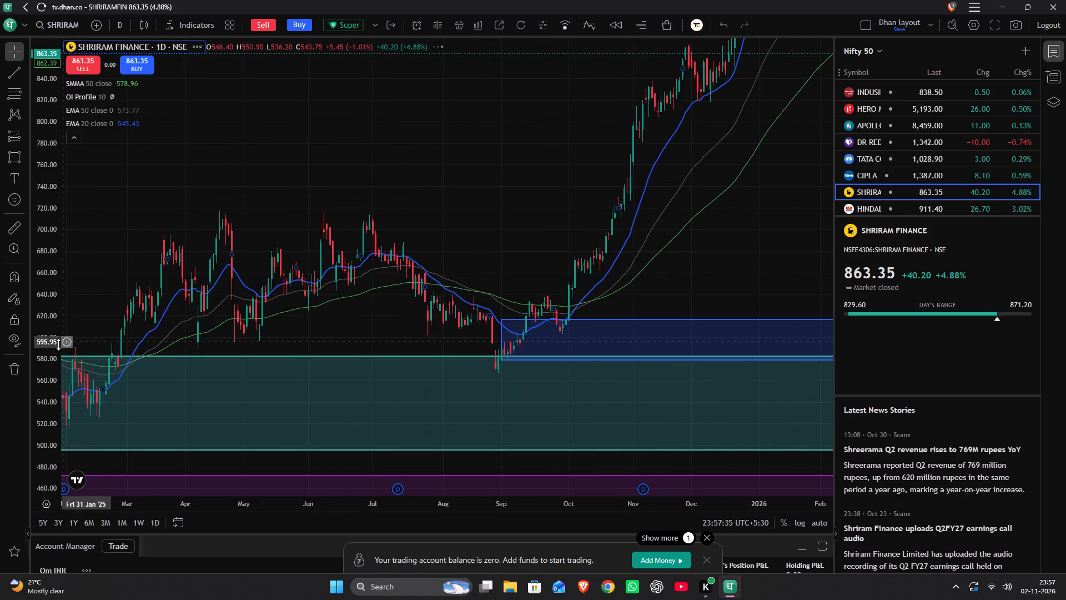
Draw a rectangle from the 29 September 2025 candle to 4 November 2025, between about 603.00 and 616.85, within the blue monthly zone.
scroll(47, 352, up, 10)
scroll(240, 349, up, 7)
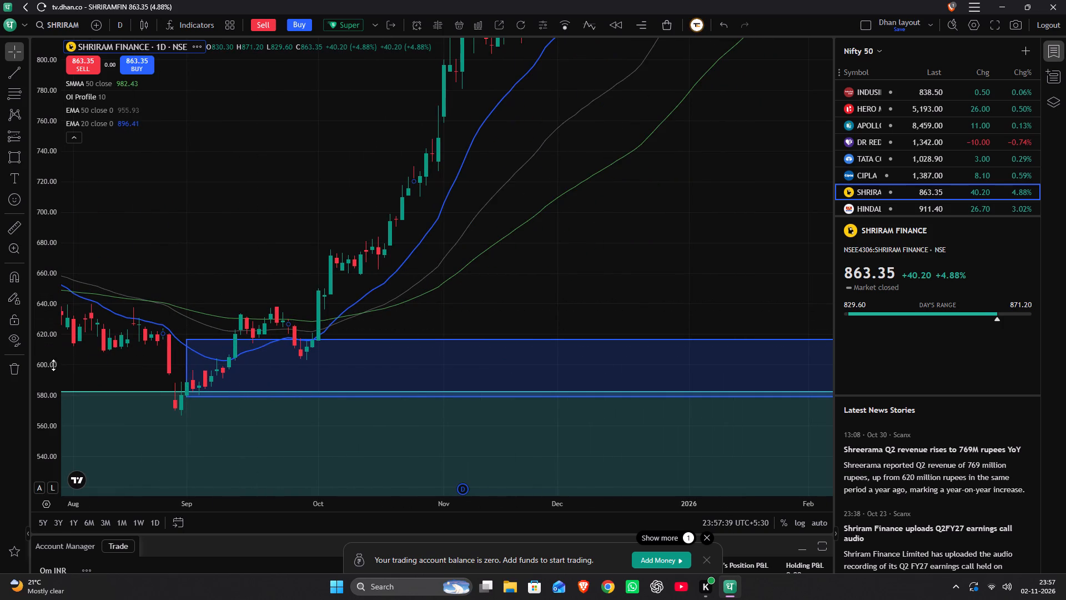
scroll(44, 358, up, 6)
drag(262, 268, 319, 180)
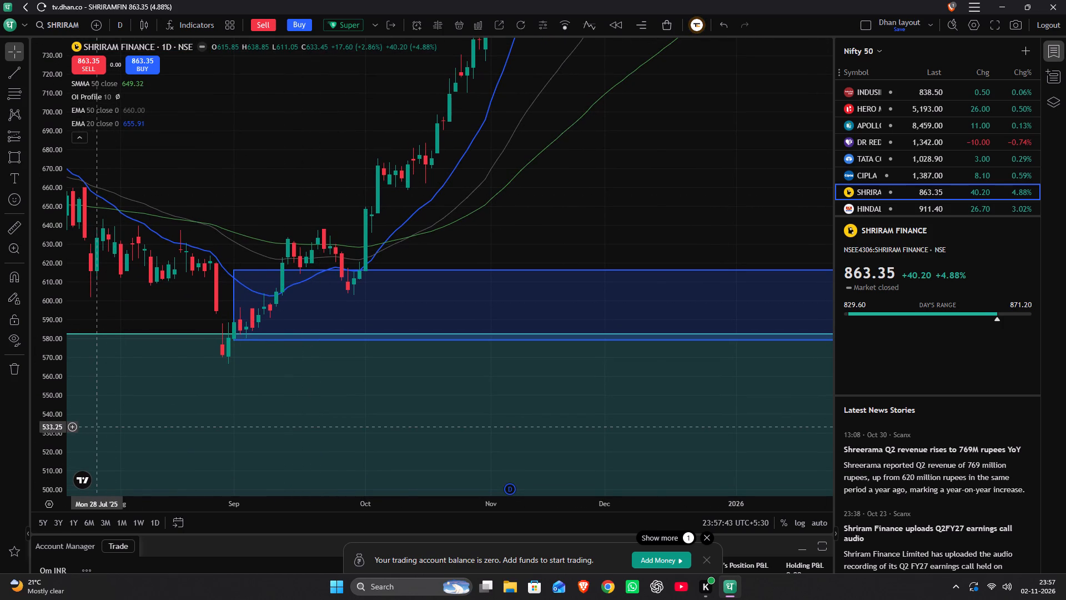
scroll(98, 427, up, 3)
drag(178, 173, 625, 270)
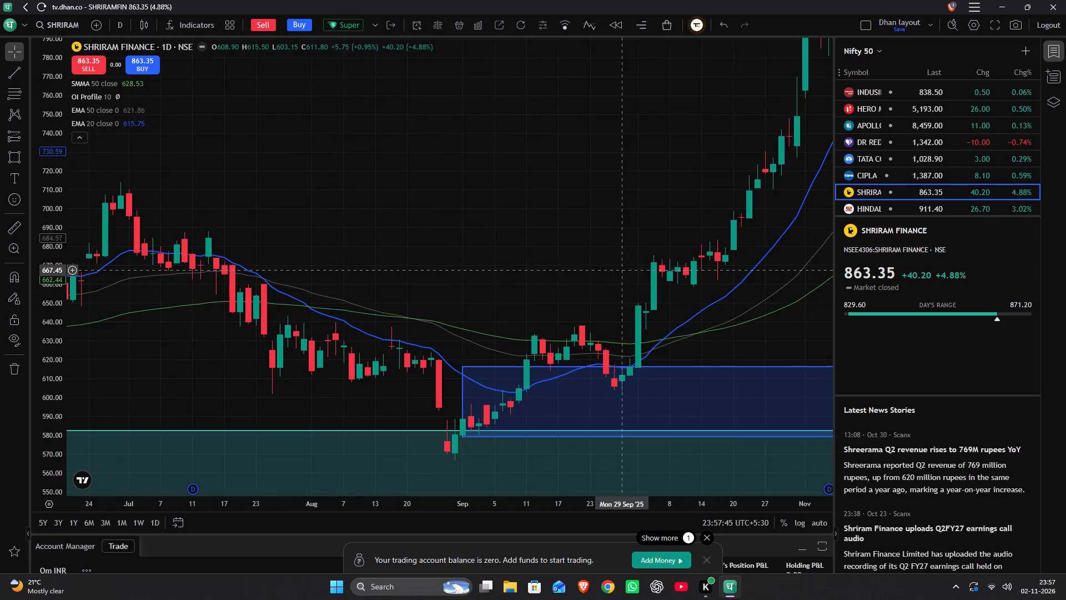
scroll(619, 268, up, 6)
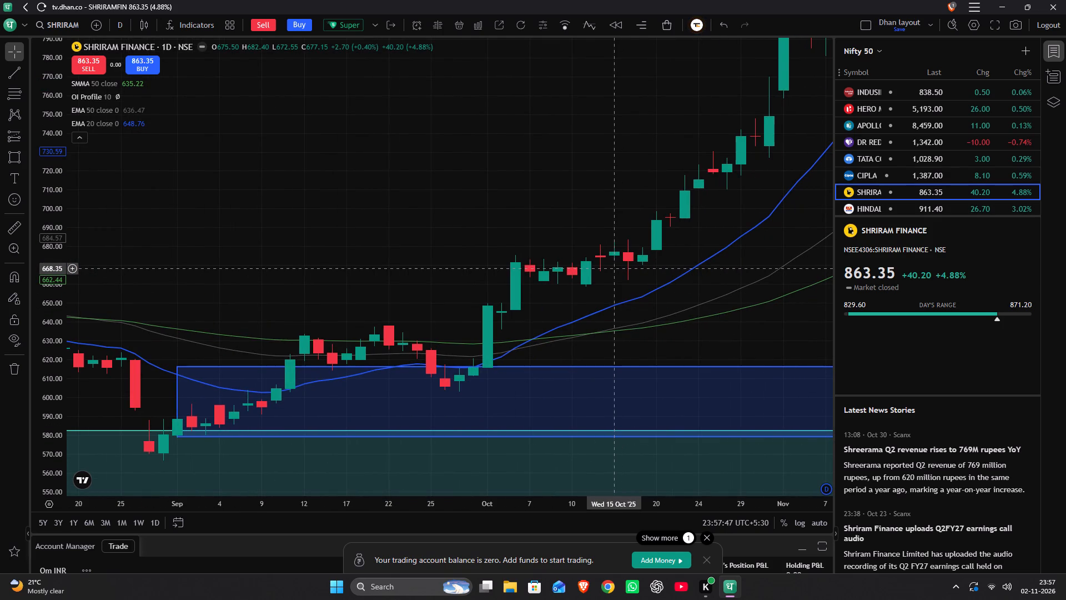
key(alt+shift+r)
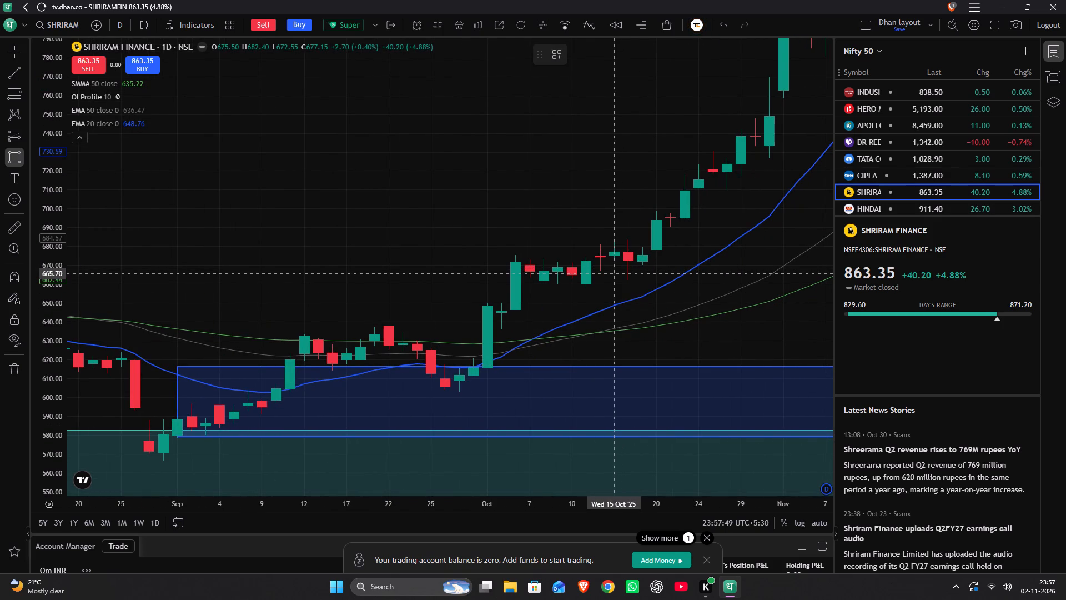
click(463, 392)
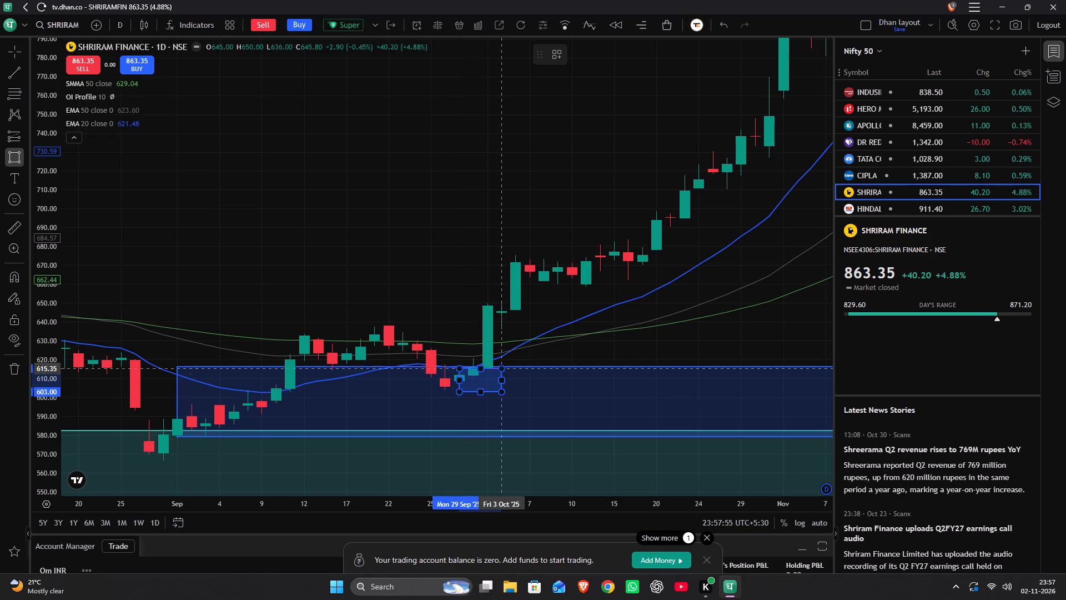
click(803, 366)
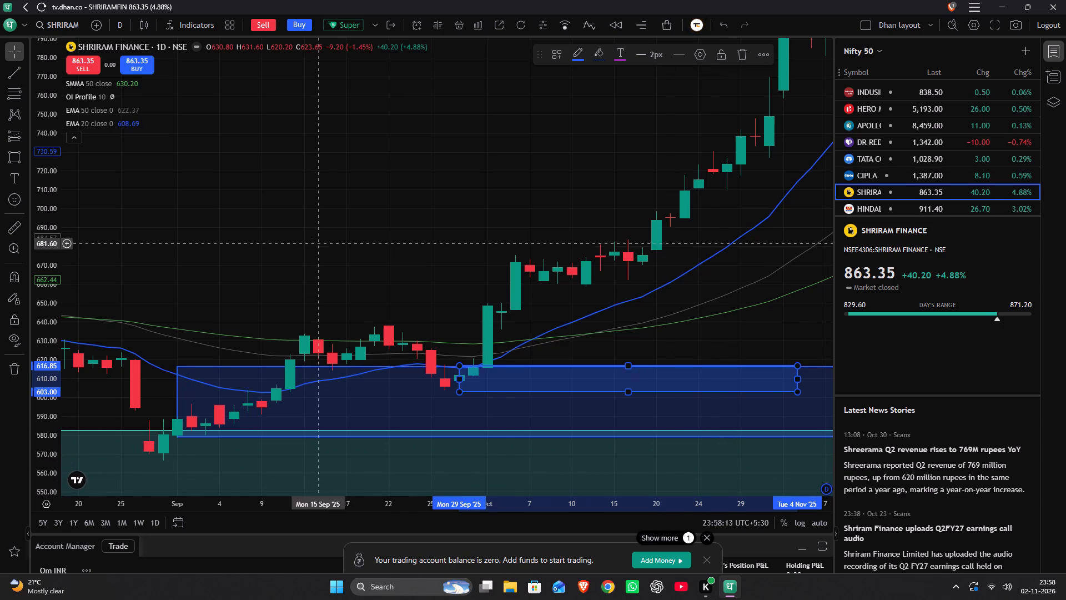
Apply the saved template with green border and green background to the new 603.00–616.85 rectangle.
double_click(494, 392)
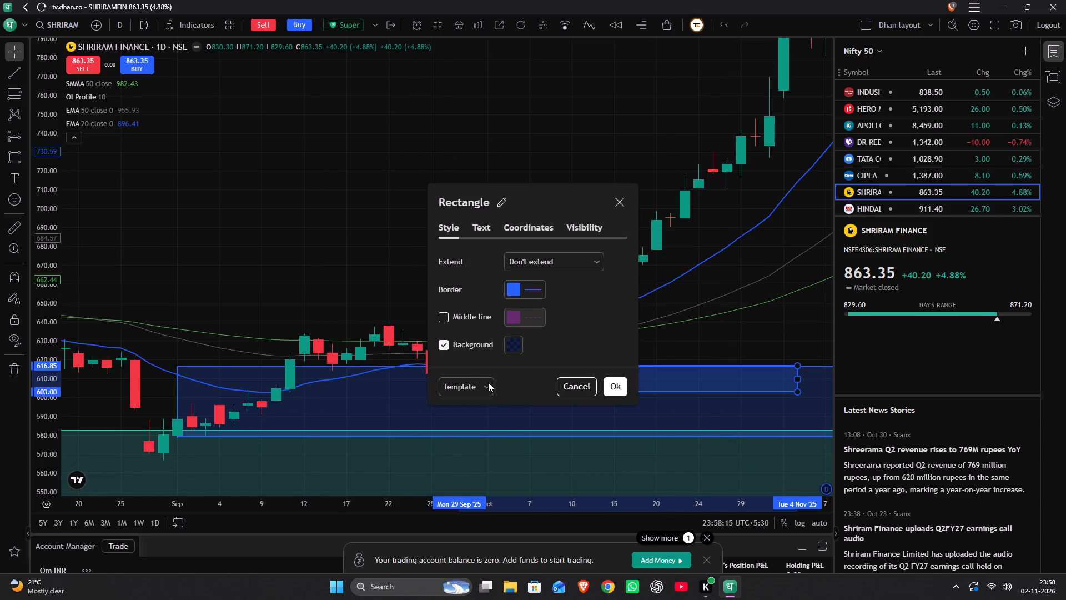
click(471, 378)
click(456, 360)
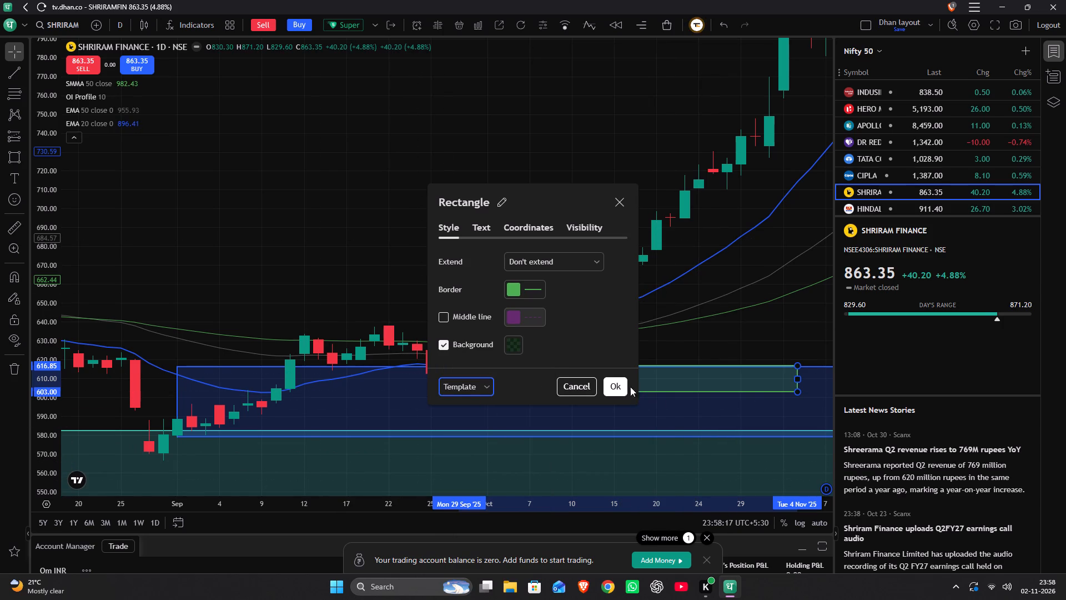
click(619, 383)
Examine the daily price action around the green rectangle, the rally out of it and the earlier 2025 swings.
drag(634, 265, 495, 243)
scroll(555, 303, down, 6)
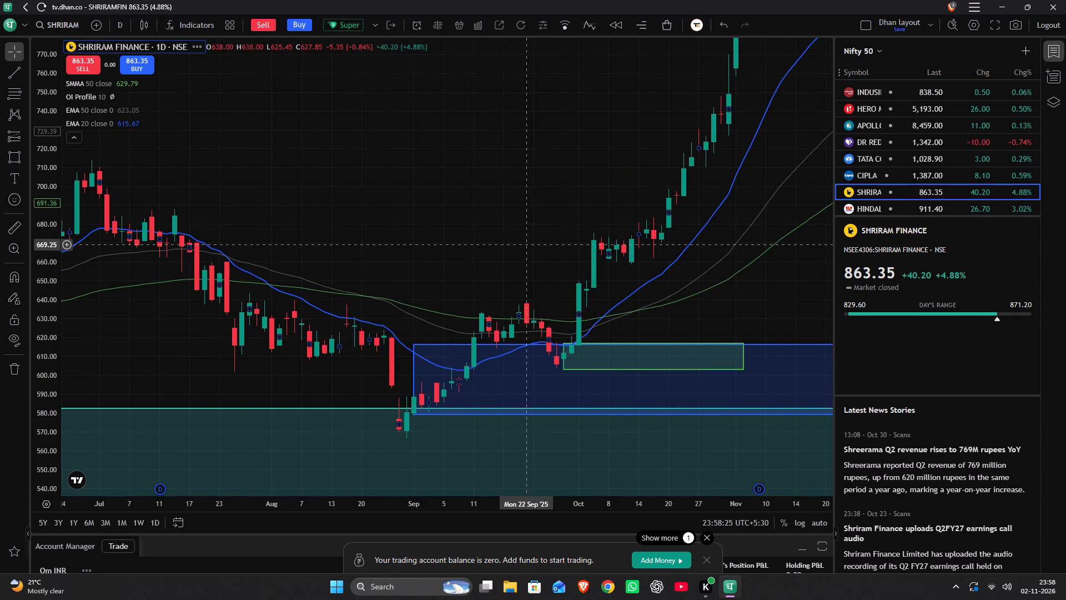
drag(535, 234, 53, 511)
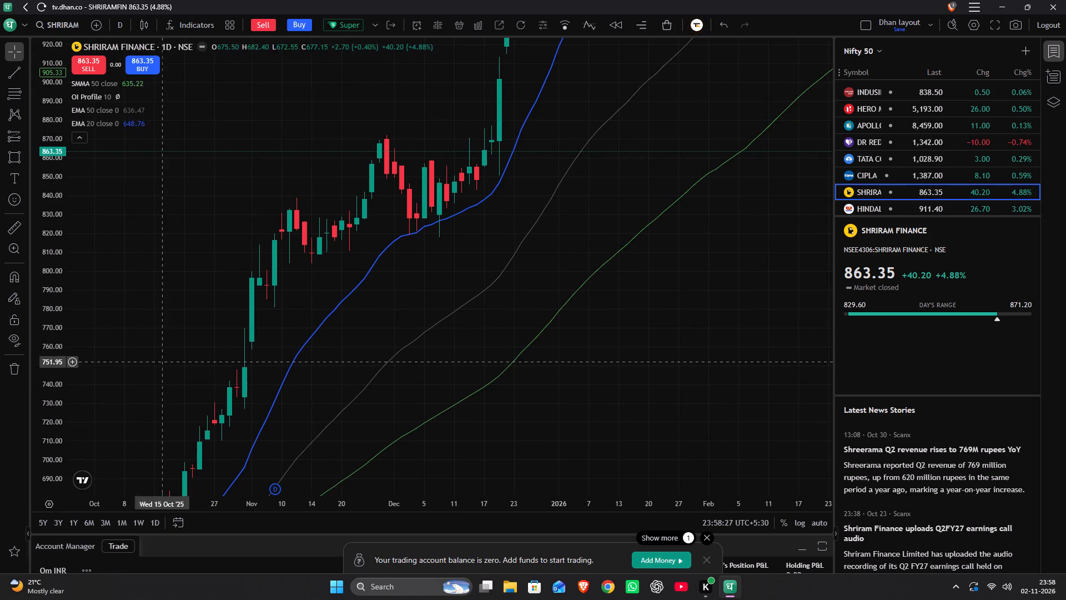
drag(159, 378, 362, 146)
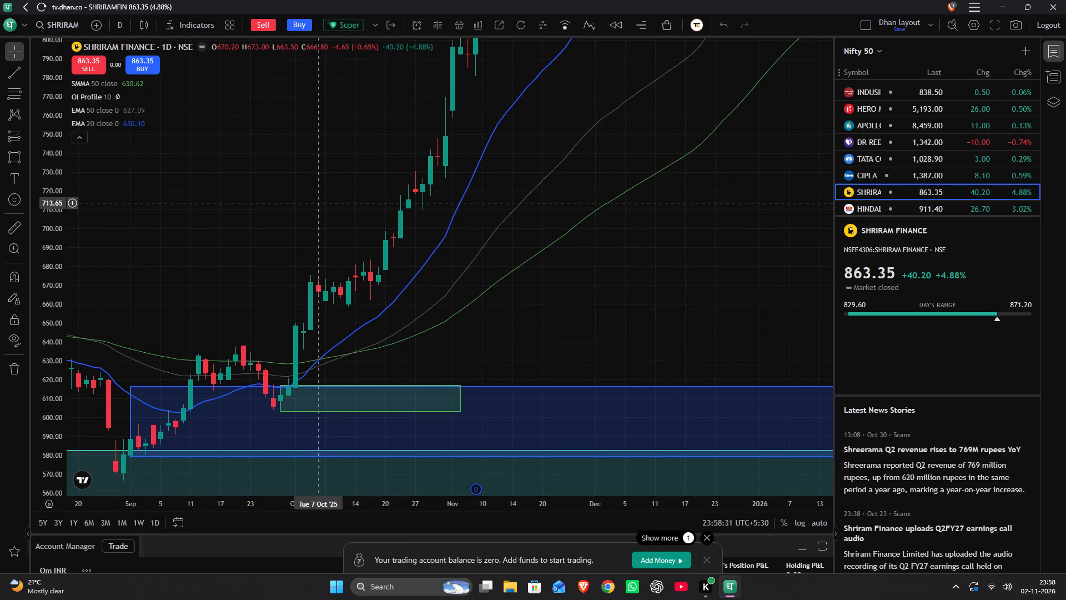
drag(738, 269, 439, 536)
scroll(369, 441, down, 4)
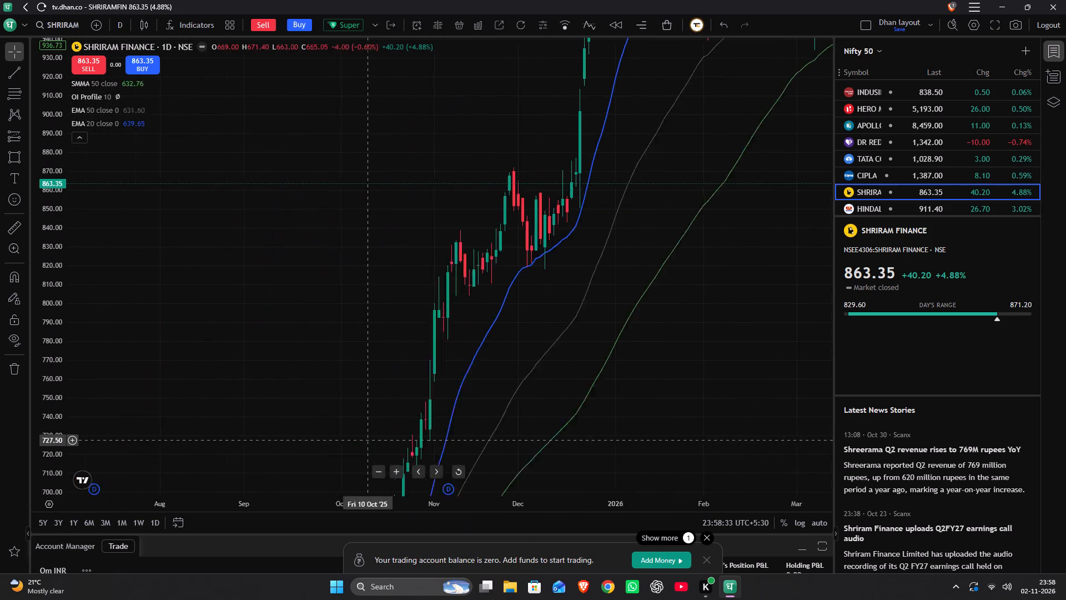
scroll(369, 440, down, 8)
drag(578, 272, 129, 312)
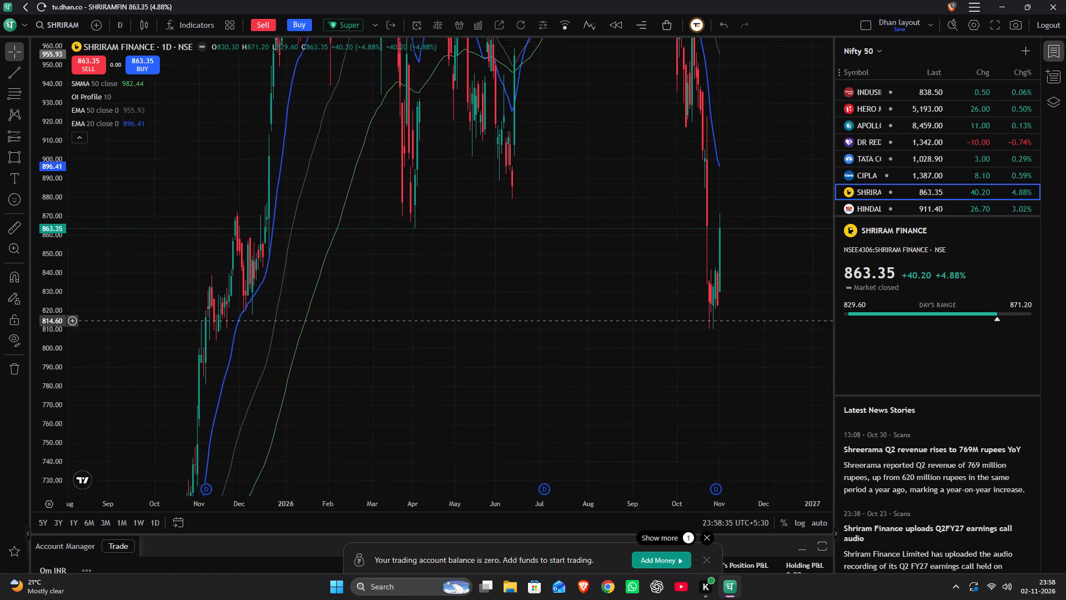
drag(129, 312, 311, 100)
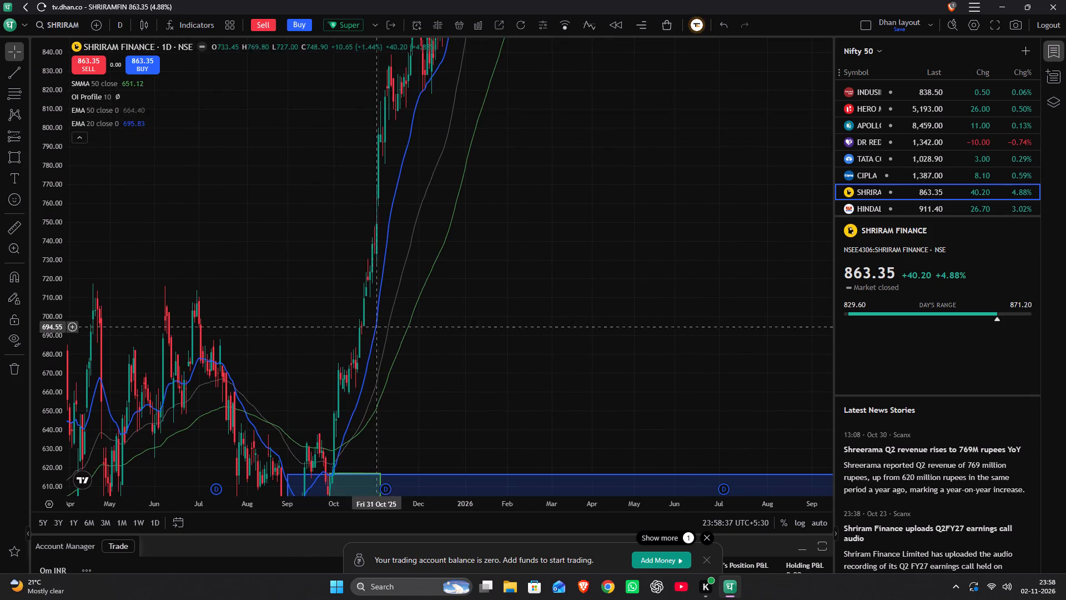
drag(381, 342, 417, 214)
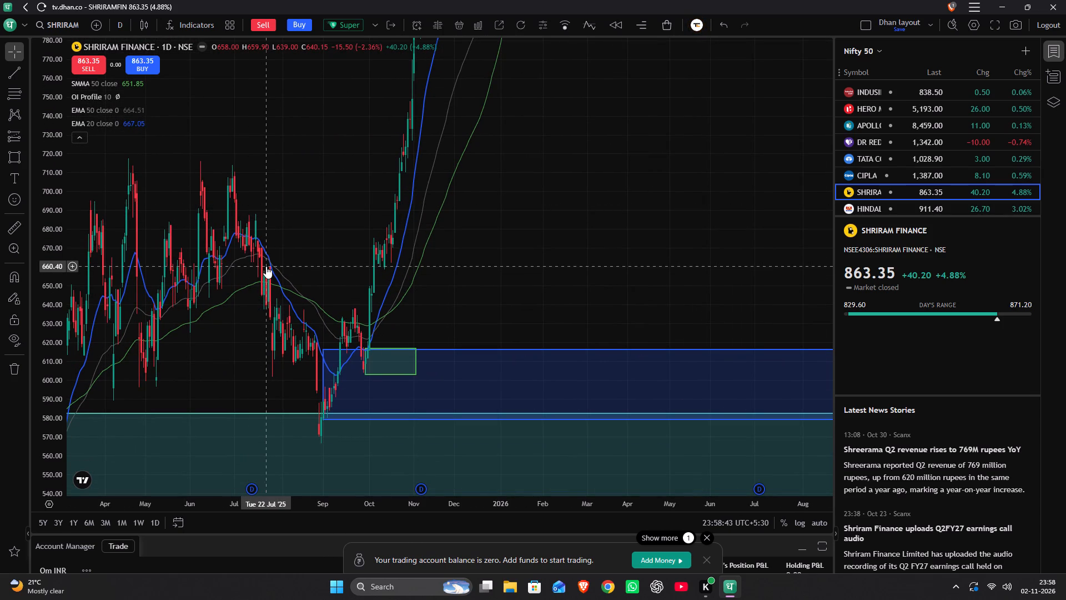
scroll(273, 277, up, 3)
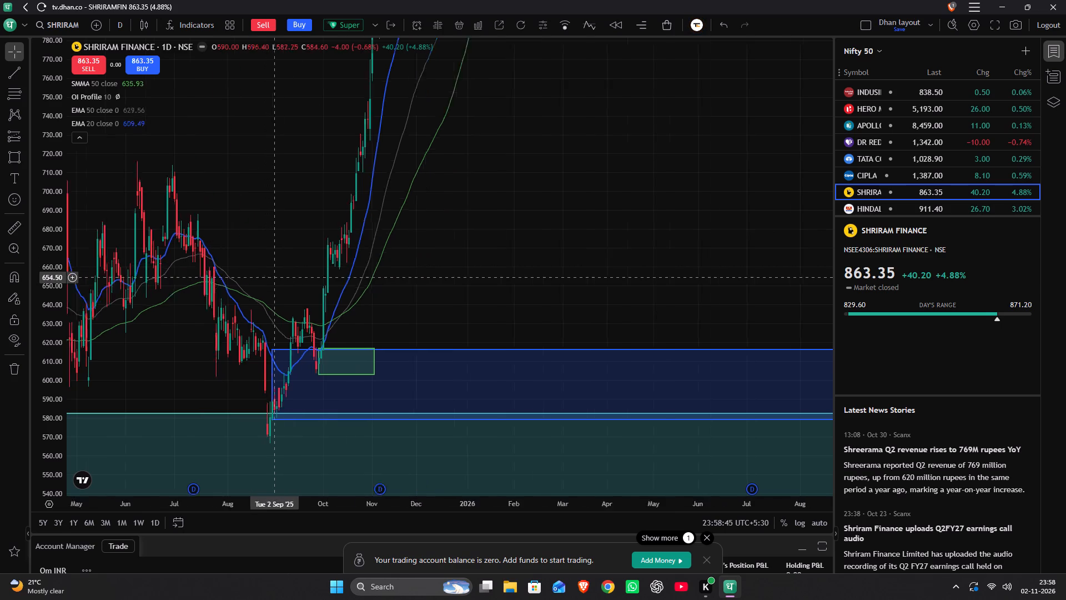
scroll(275, 277, up, 3)
drag(180, 250, 592, 234)
drag(455, 239, 601, 234)
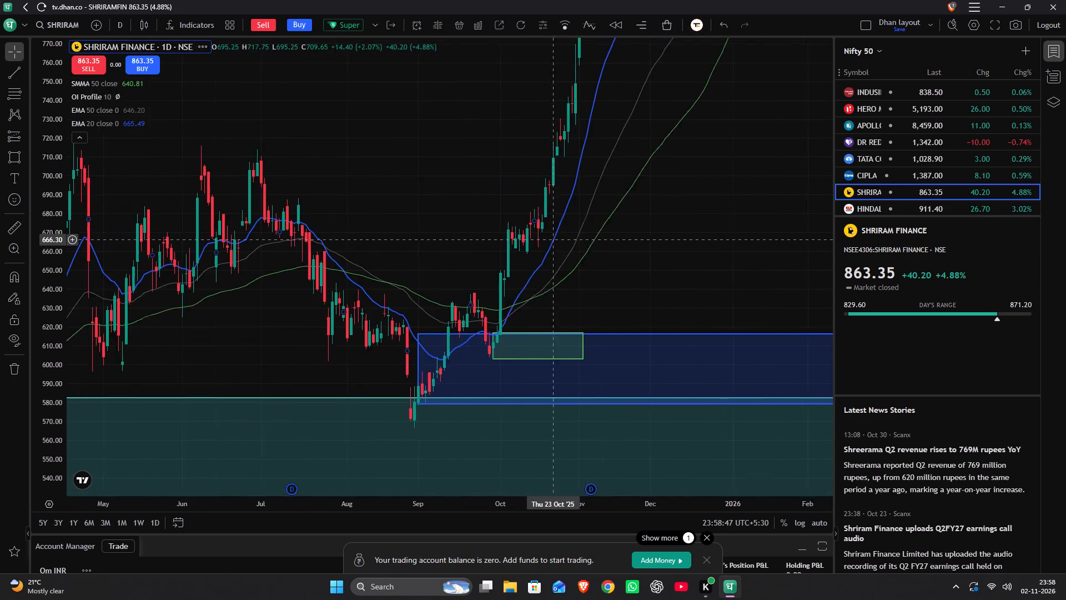
drag(601, 234, 625, 221)
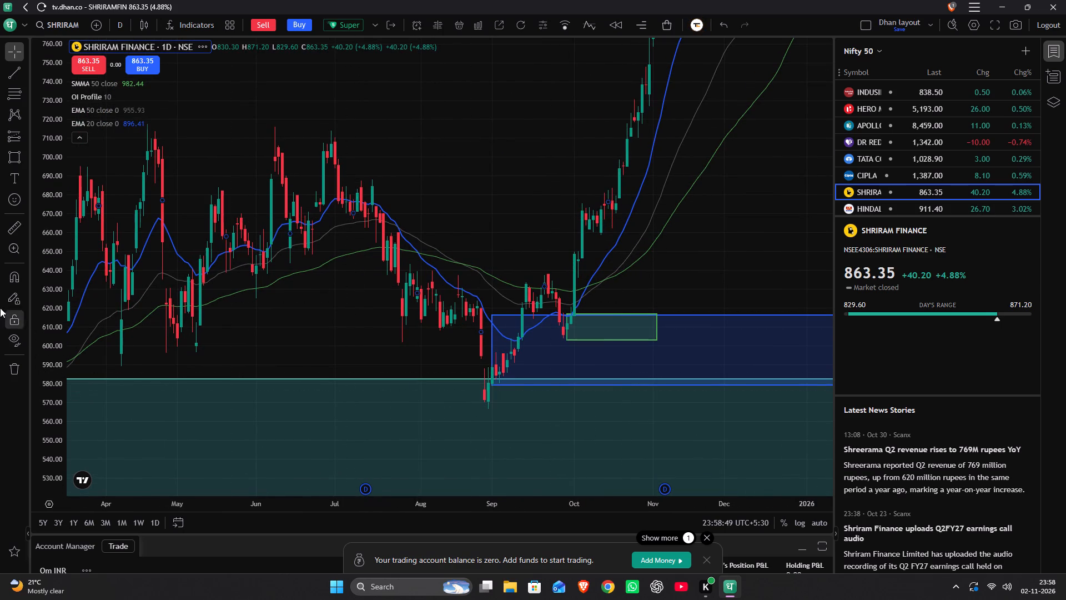
scroll(56, 302, up, 7)
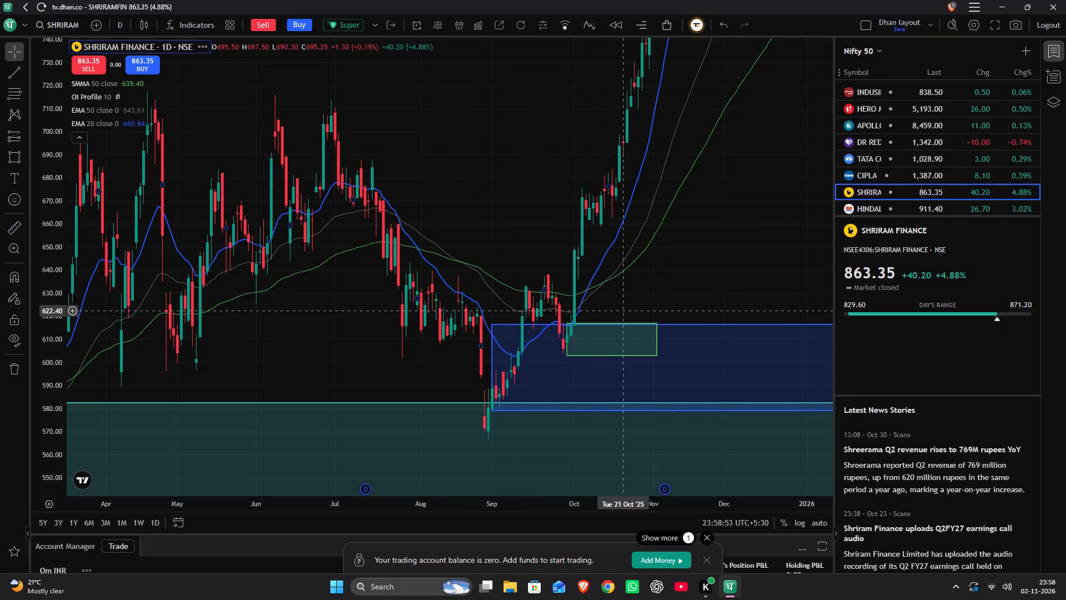
drag(682, 218, 655, 131)
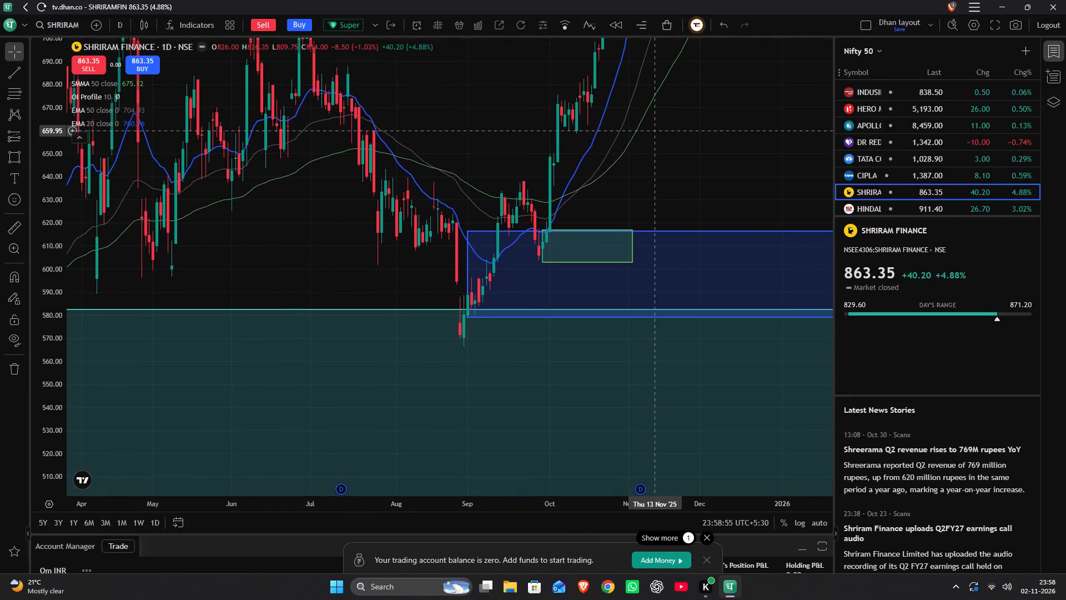
drag(655, 131, 555, 295)
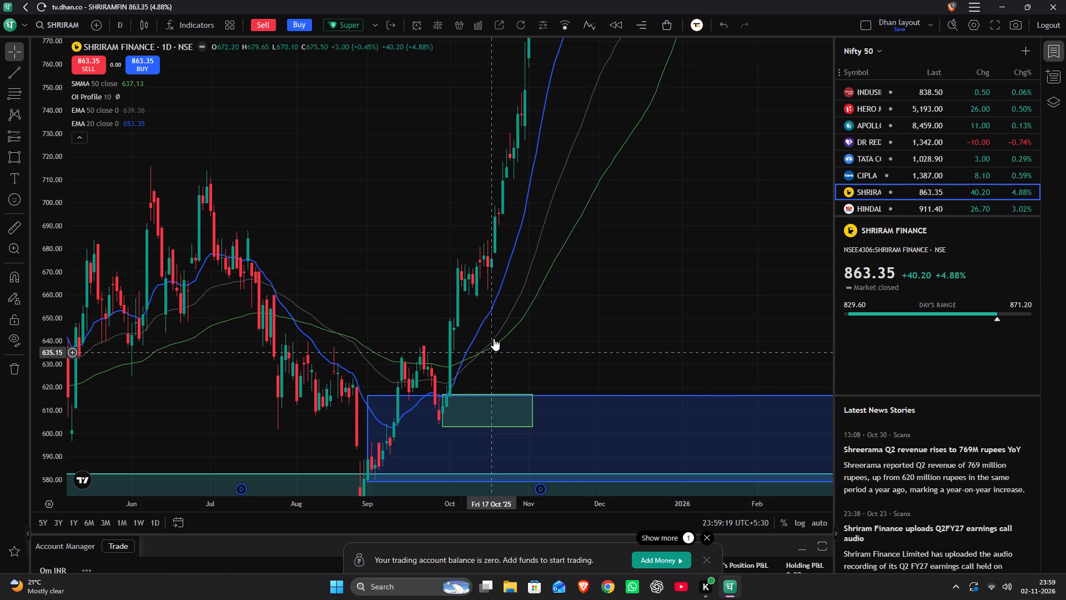
Create a price alert on Shriram Finance for crossing 624.
click(418, 28)
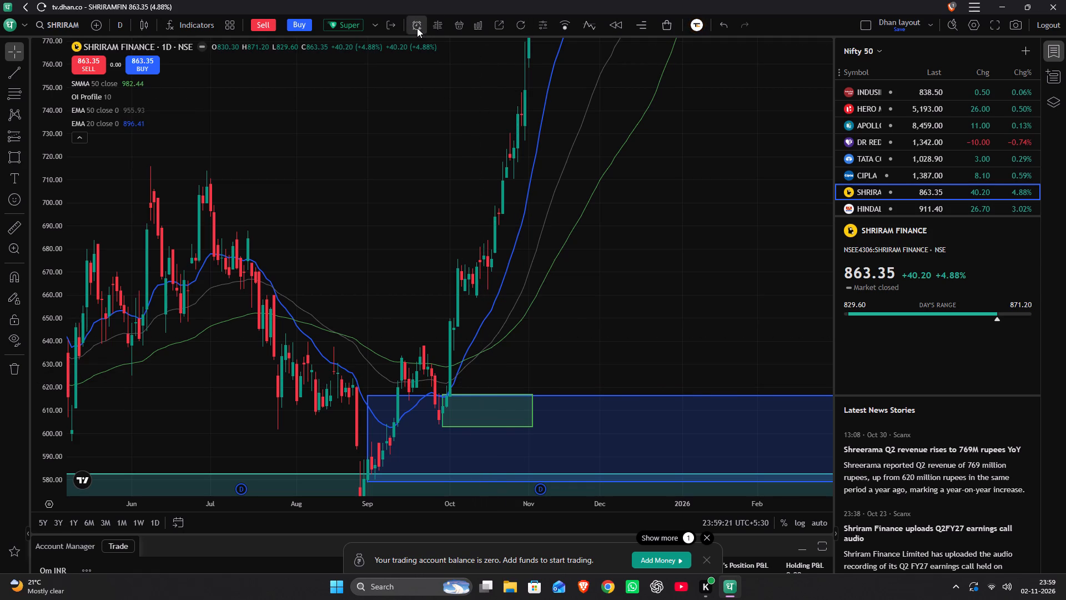
click(775, 354)
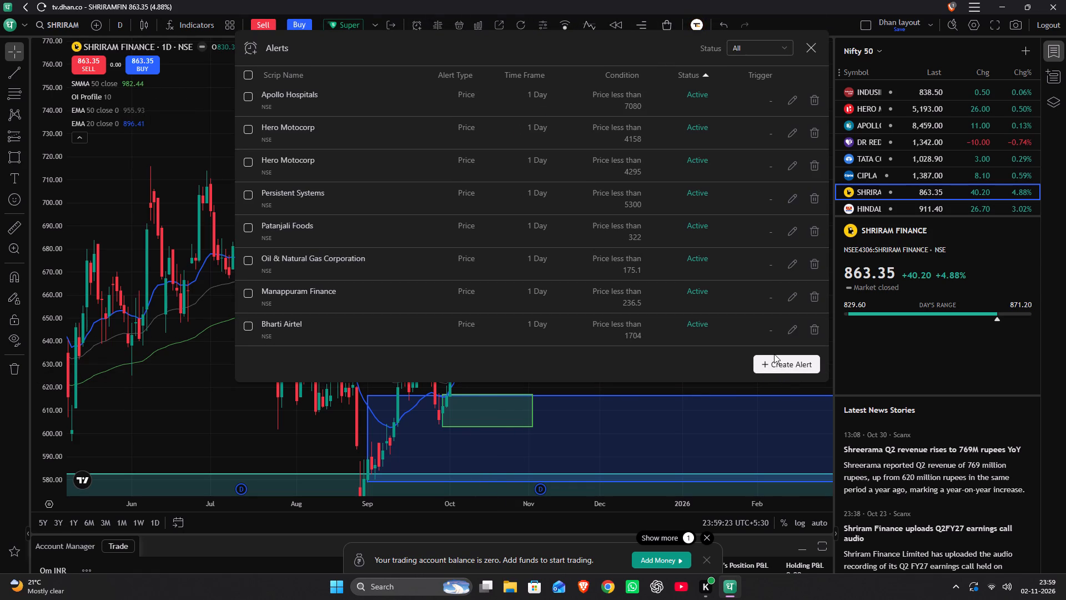
click(766, 367)
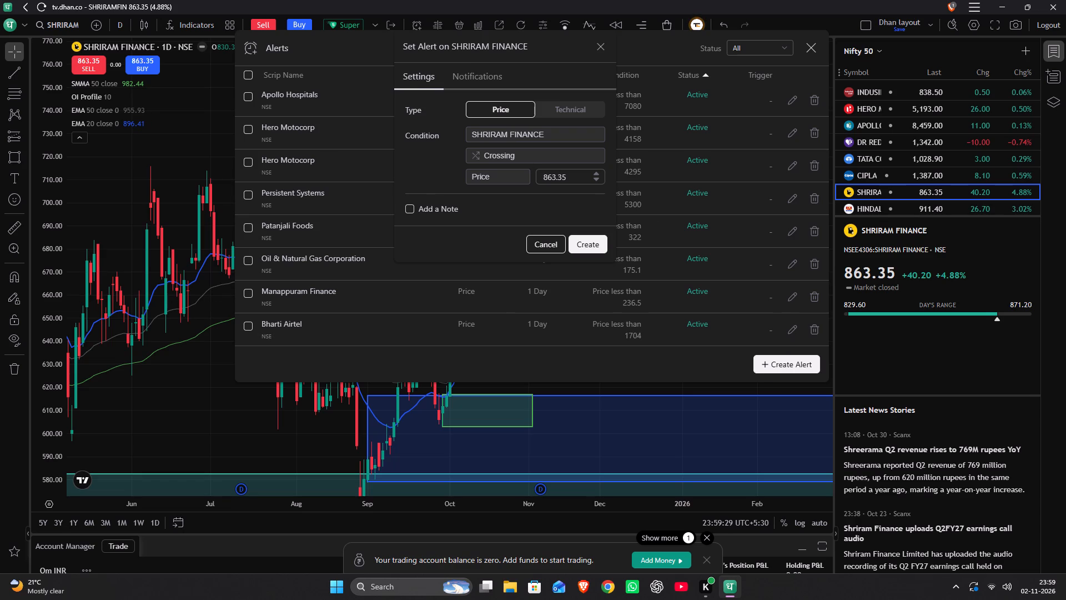
drag(571, 174, 490, 187)
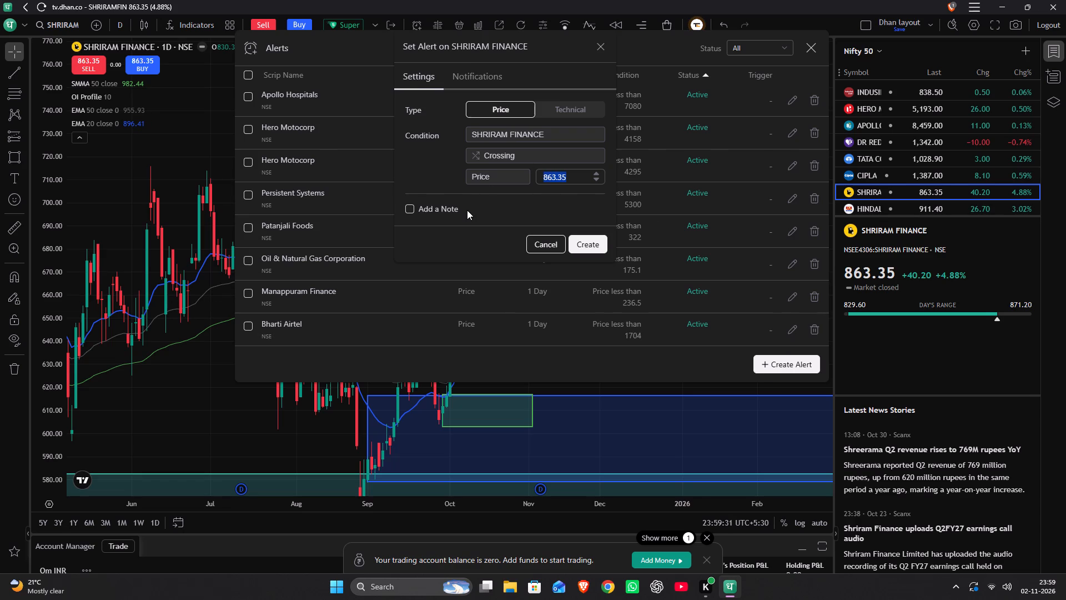
key(BackSpace)
text(624)
click(595, 247)
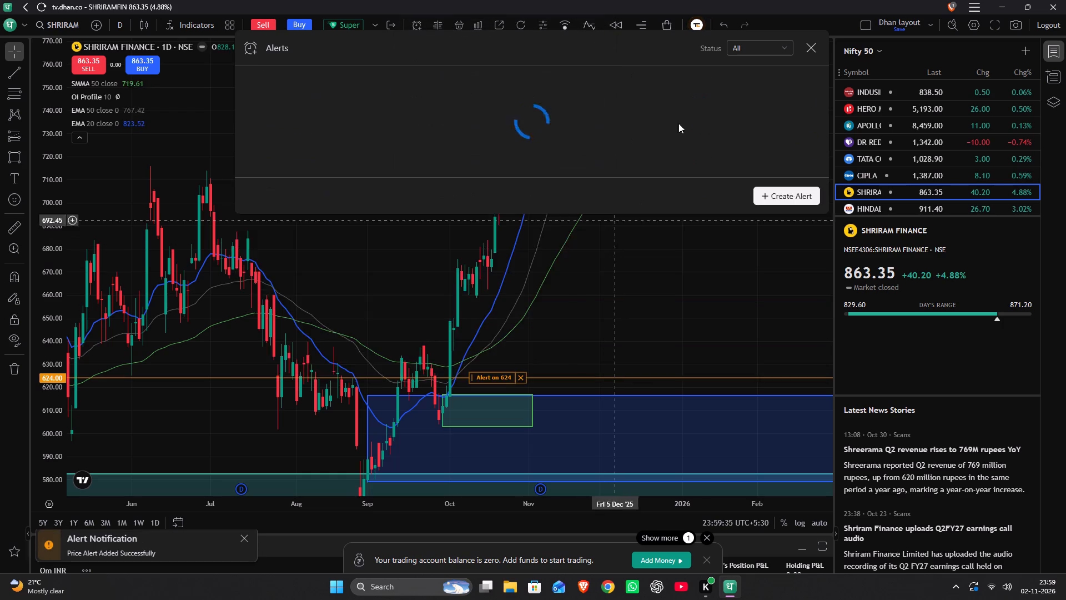
click(813, 47)
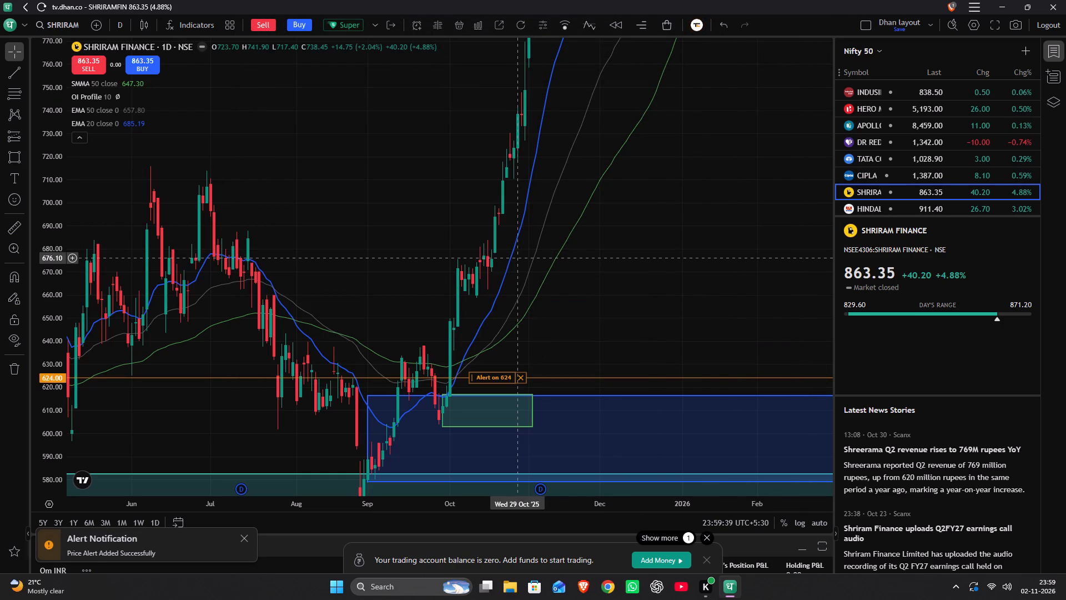
Examine Shriram Finance's daily price action around the 624 alert line and the green, blue and teal zones, including the rally from October 2025.
scroll(518, 251, down, 4)
drag(510, 251, 495, 66)
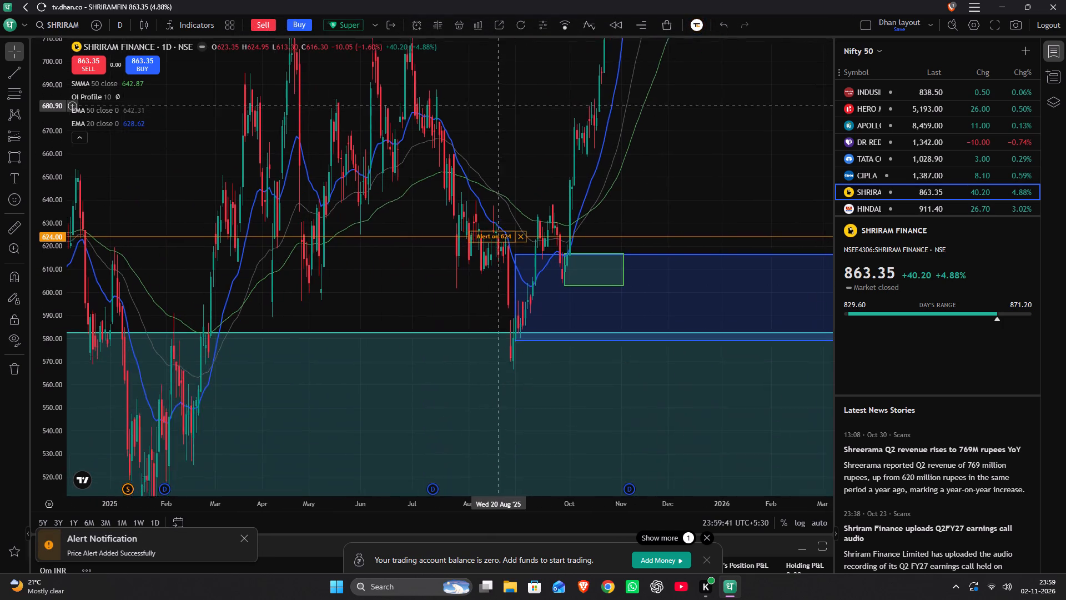
drag(495, 66, 445, 143)
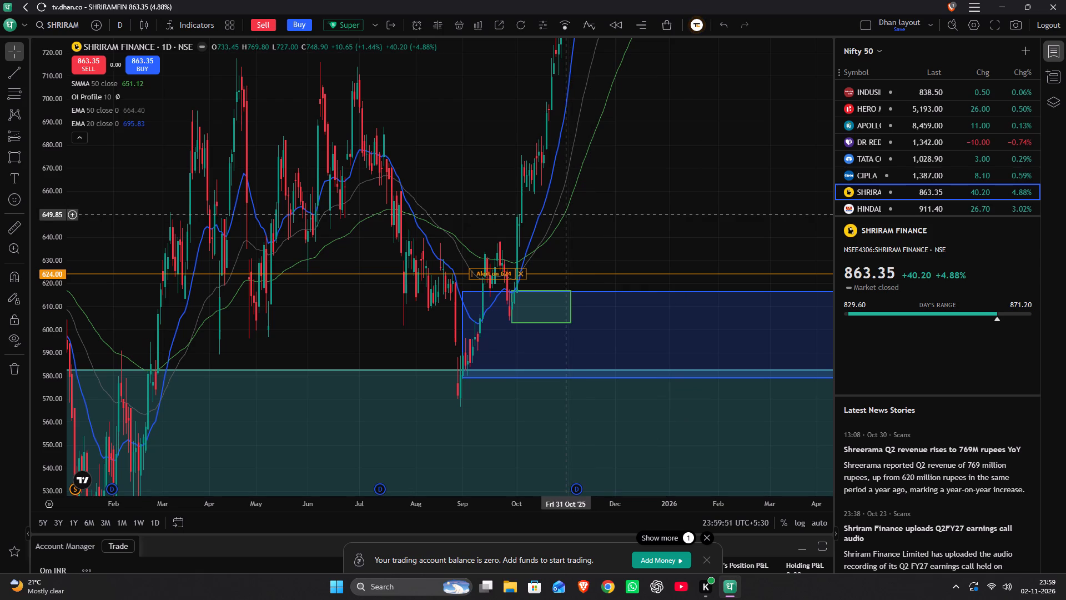
drag(565, 213, 399, 462)
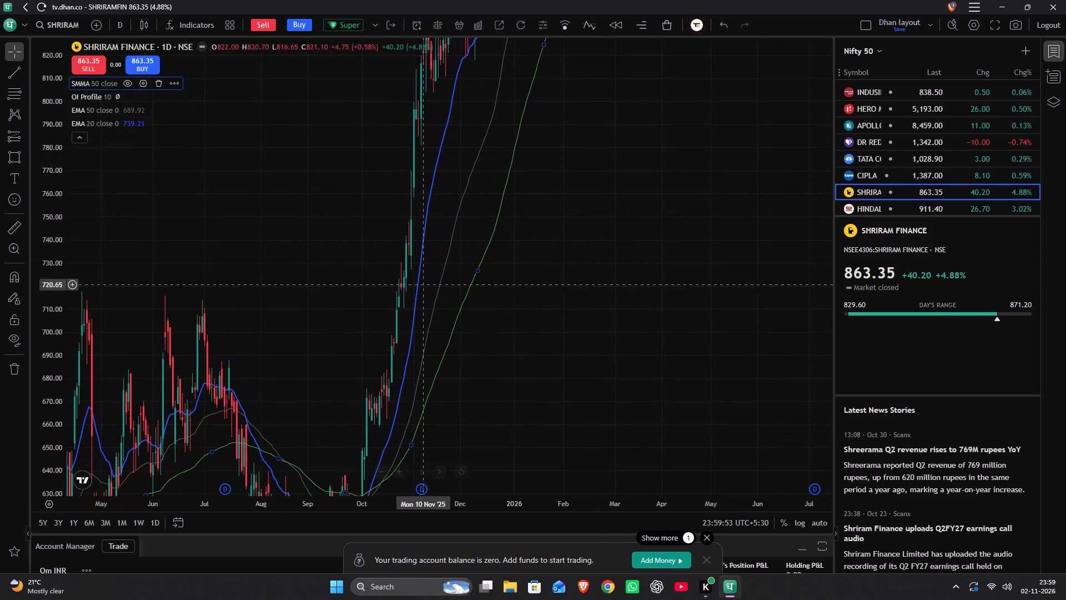
drag(436, 234, 690, 82)
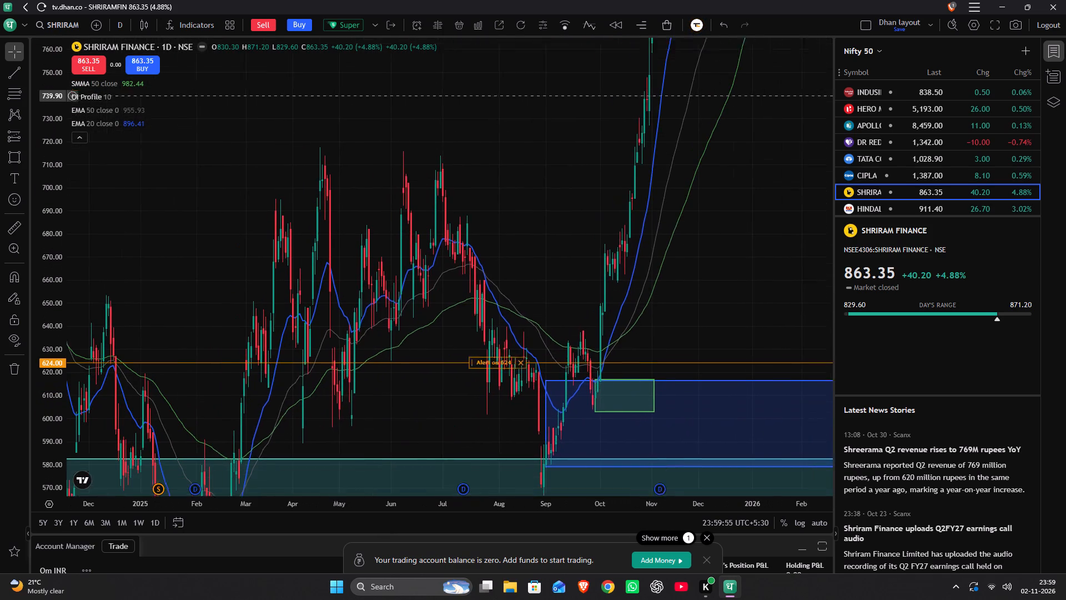
drag(690, 82, 694, 77)
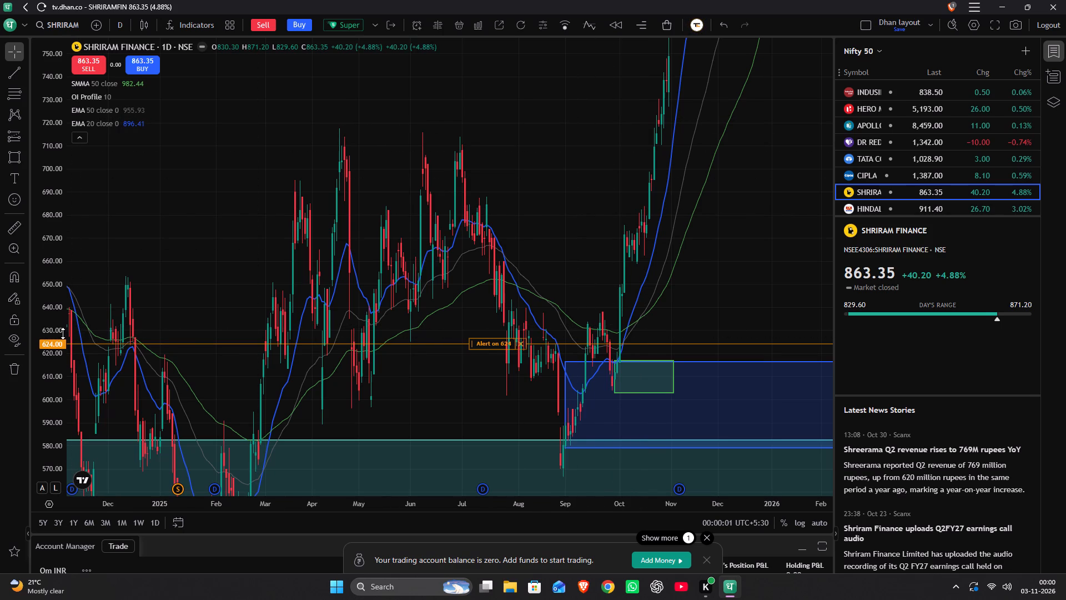
scroll(63, 333, up, 5)
drag(279, 290, 414, 93)
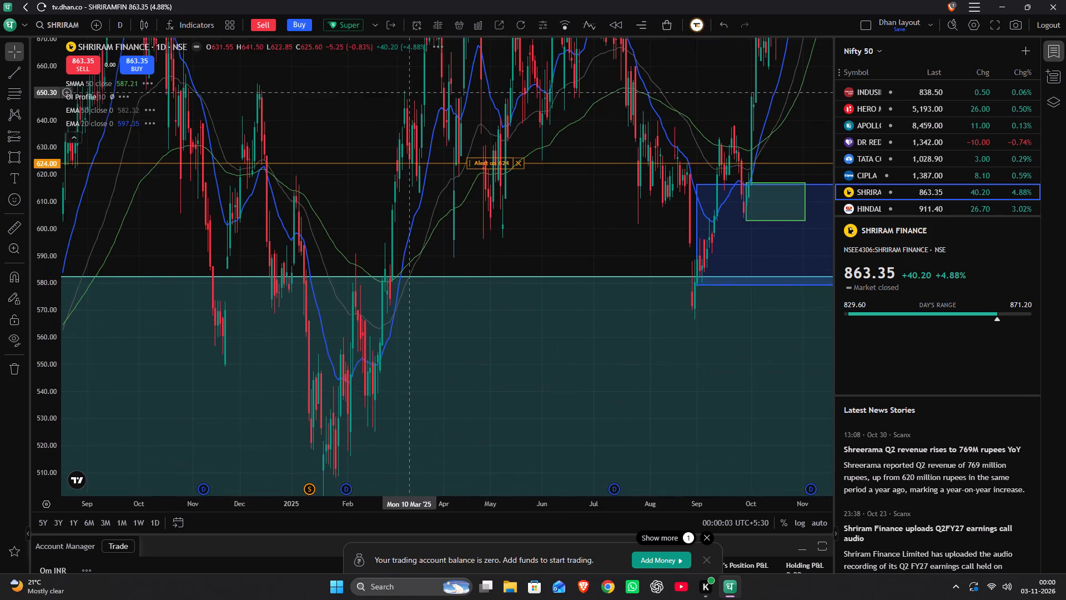
scroll(550, 224, up, 11)
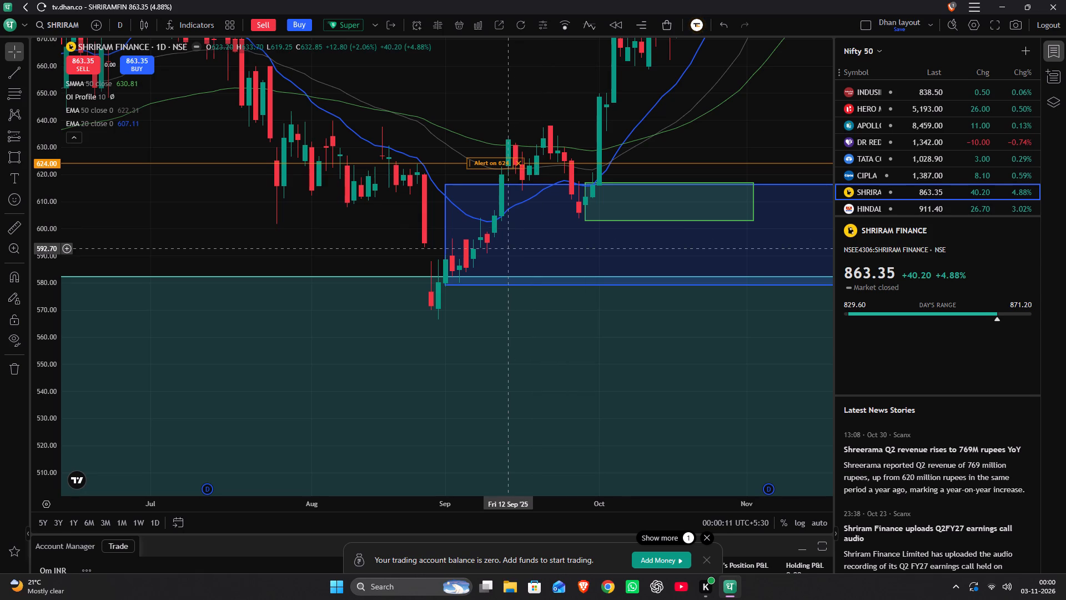
scroll(364, 215, down, 2)
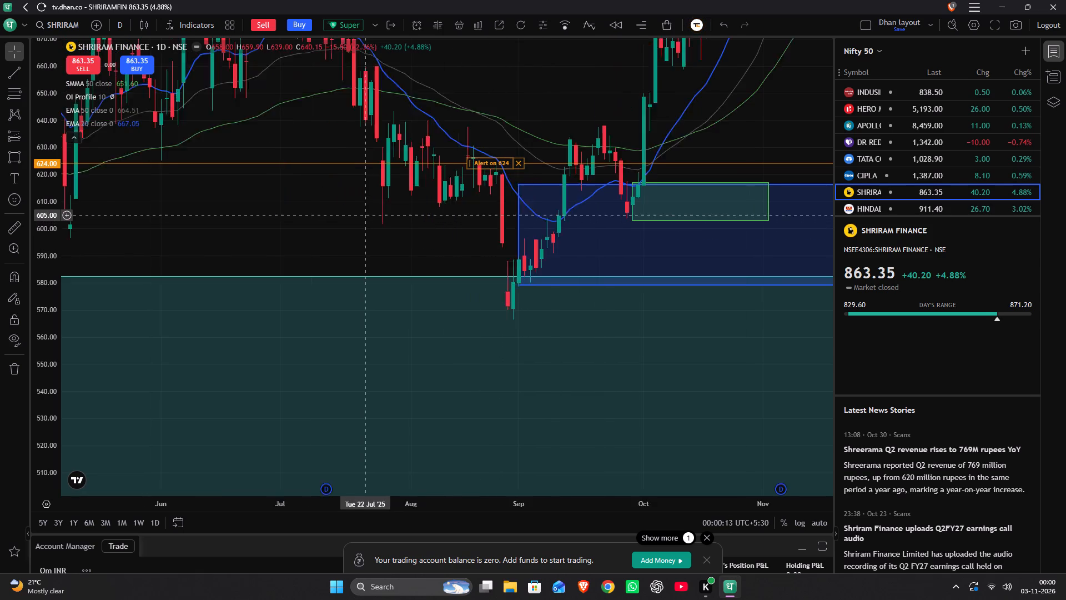
scroll(364, 215, down, 1)
drag(363, 209, 268, 300)
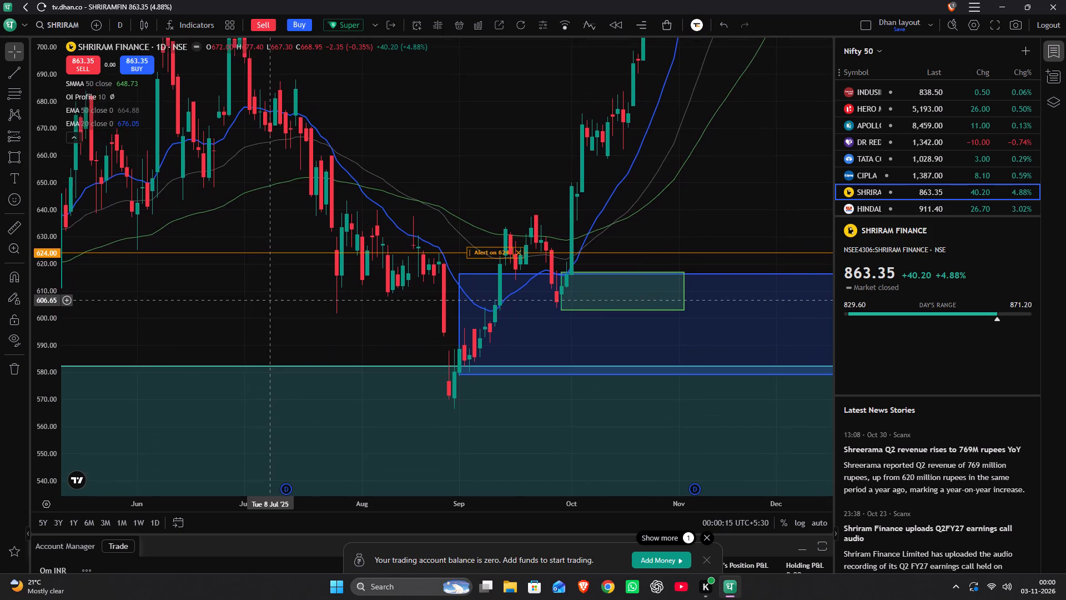
drag(268, 300, 294, 268)
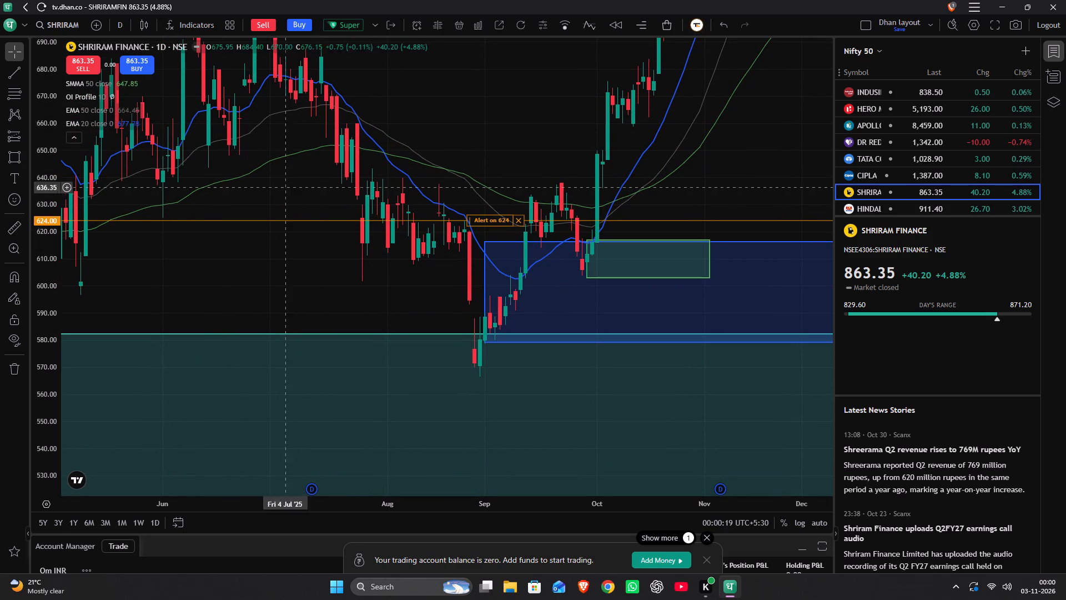
scroll(400, 173, up, 3)
drag(393, 165, 384, 193)
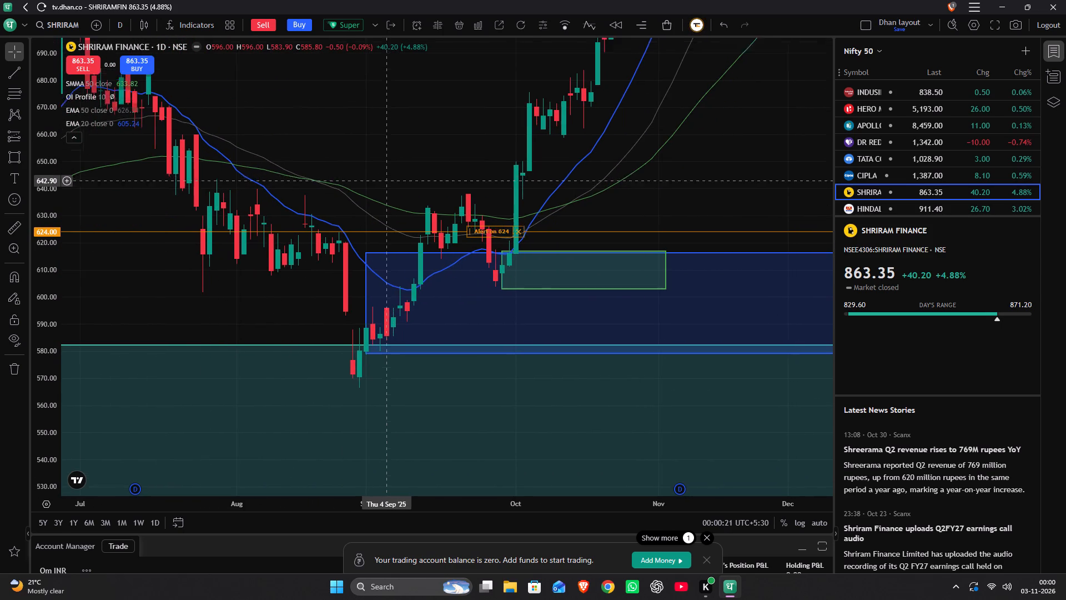
drag(384, 193, 229, 446)
drag(343, 224, 263, 361)
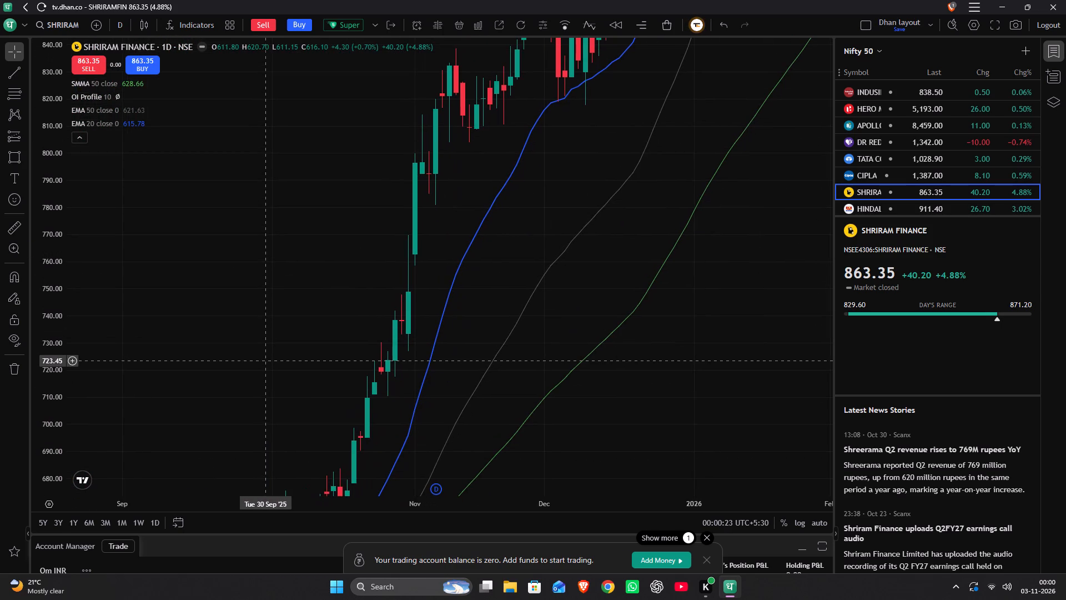
drag(263, 361, 582, 48)
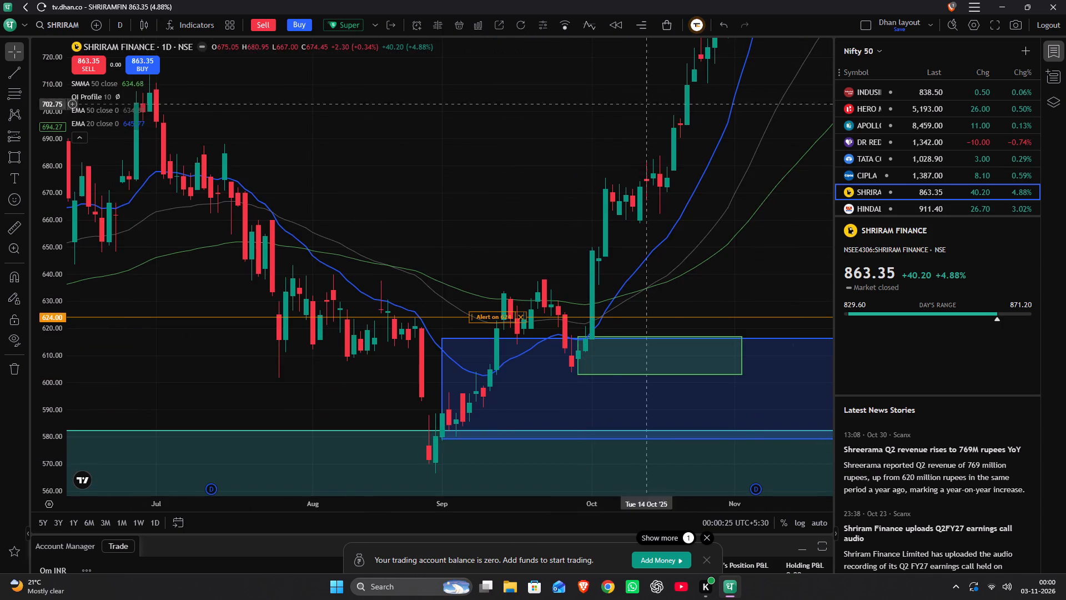